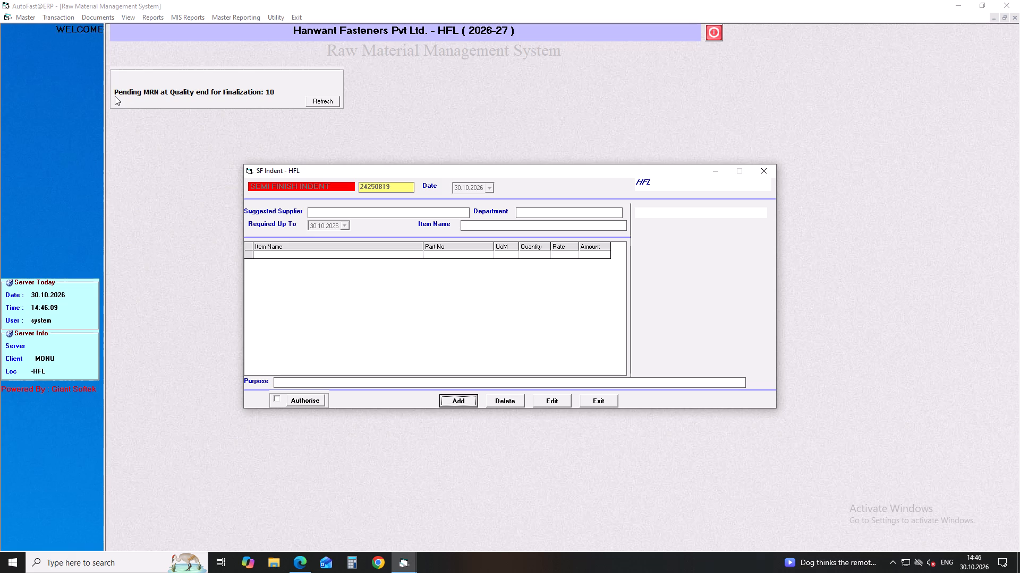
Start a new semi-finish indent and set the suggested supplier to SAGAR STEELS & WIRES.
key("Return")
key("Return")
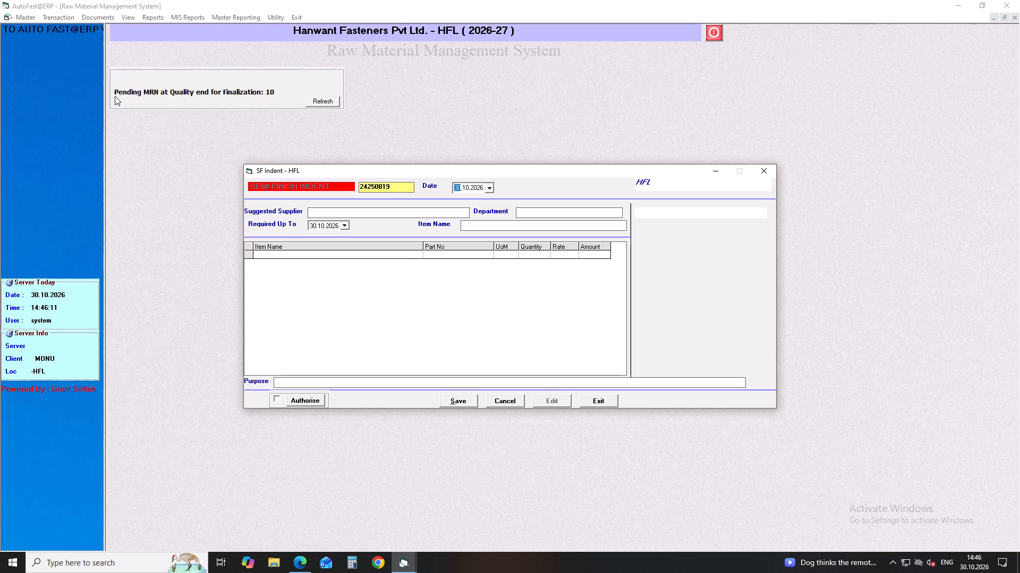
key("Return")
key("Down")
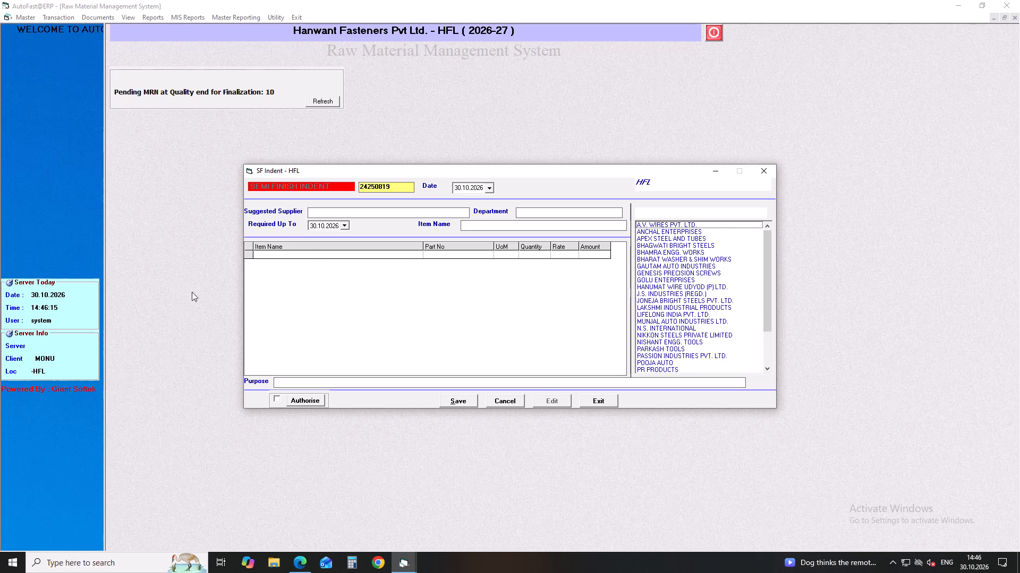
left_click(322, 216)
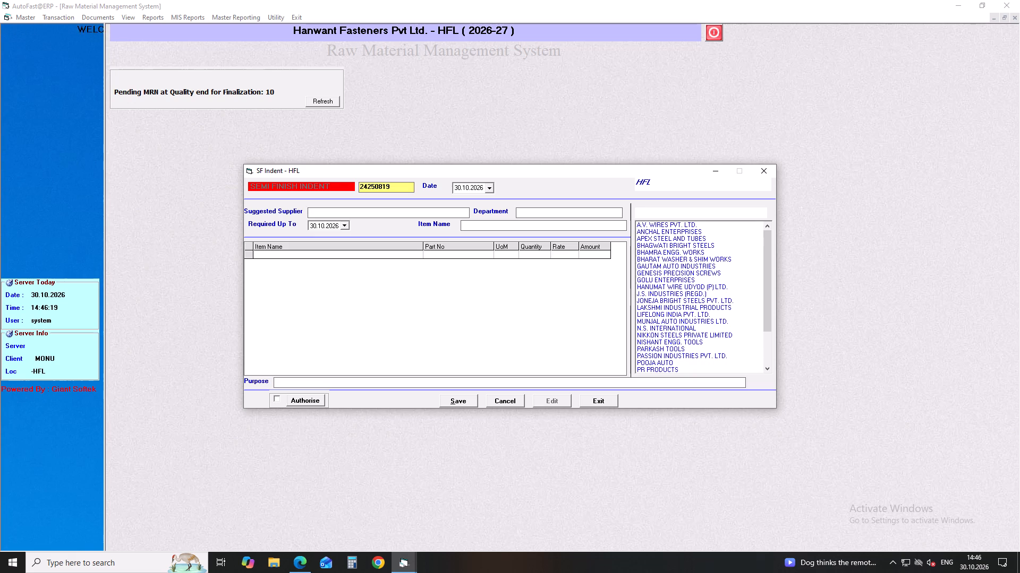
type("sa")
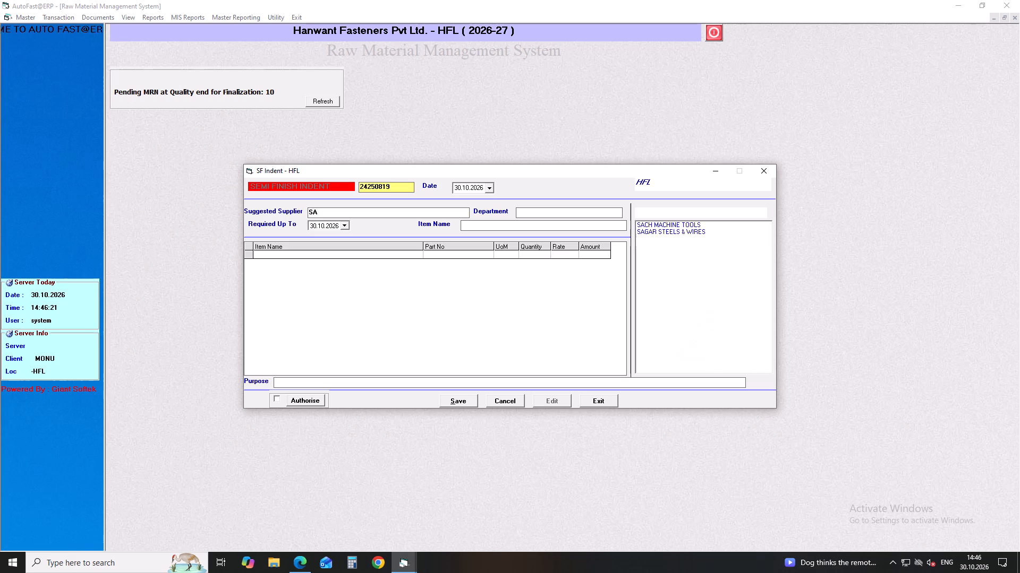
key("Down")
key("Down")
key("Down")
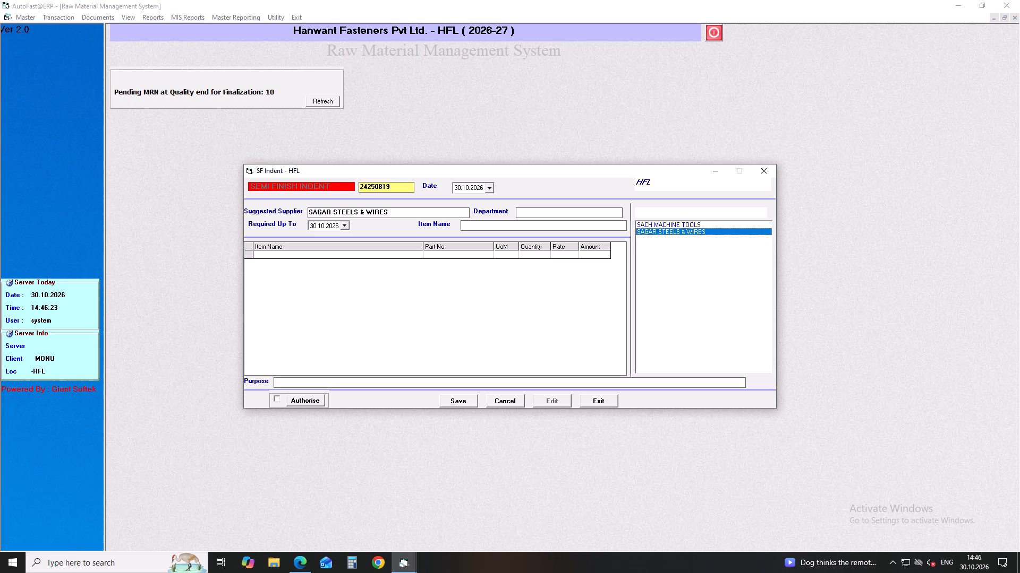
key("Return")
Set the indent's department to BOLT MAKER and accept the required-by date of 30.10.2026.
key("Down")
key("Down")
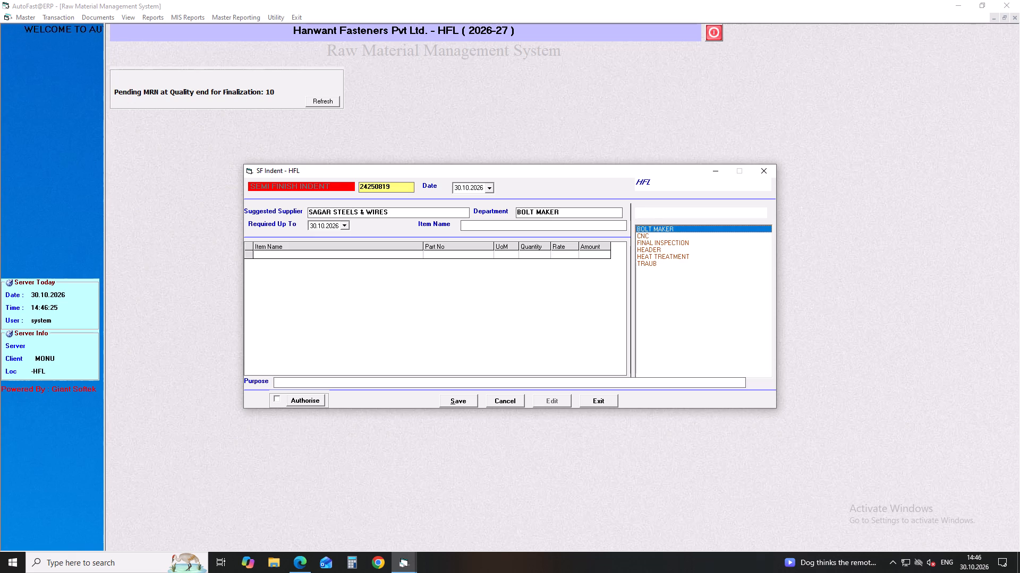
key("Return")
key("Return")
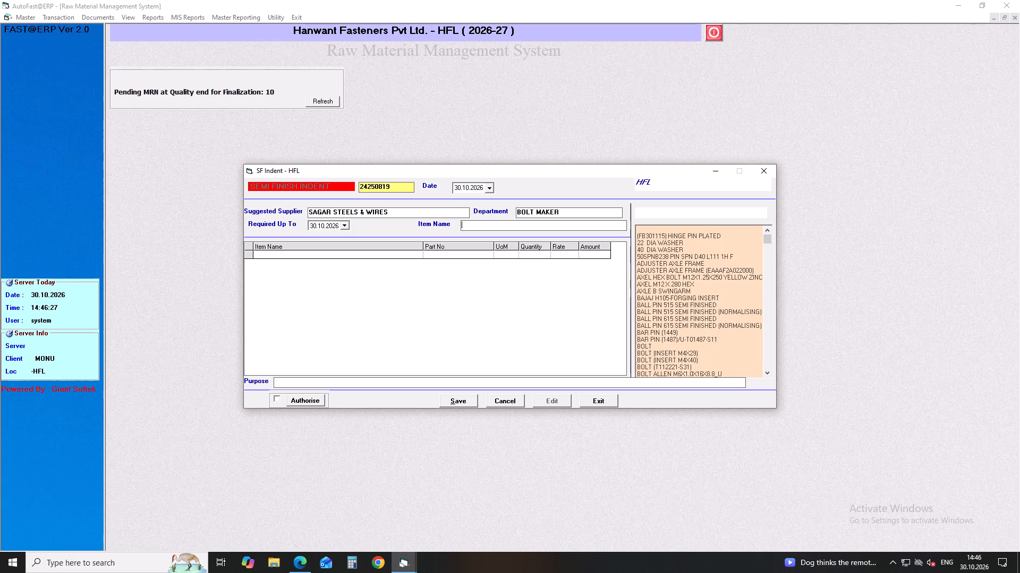
Search the indent's item names for %EN8D.
key("shift+percent")
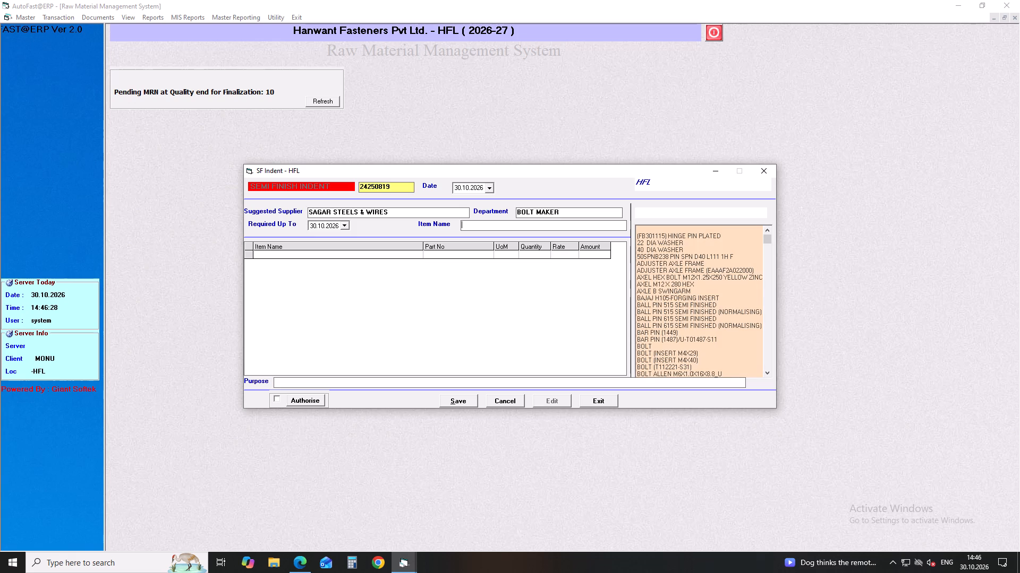
type("en8d")
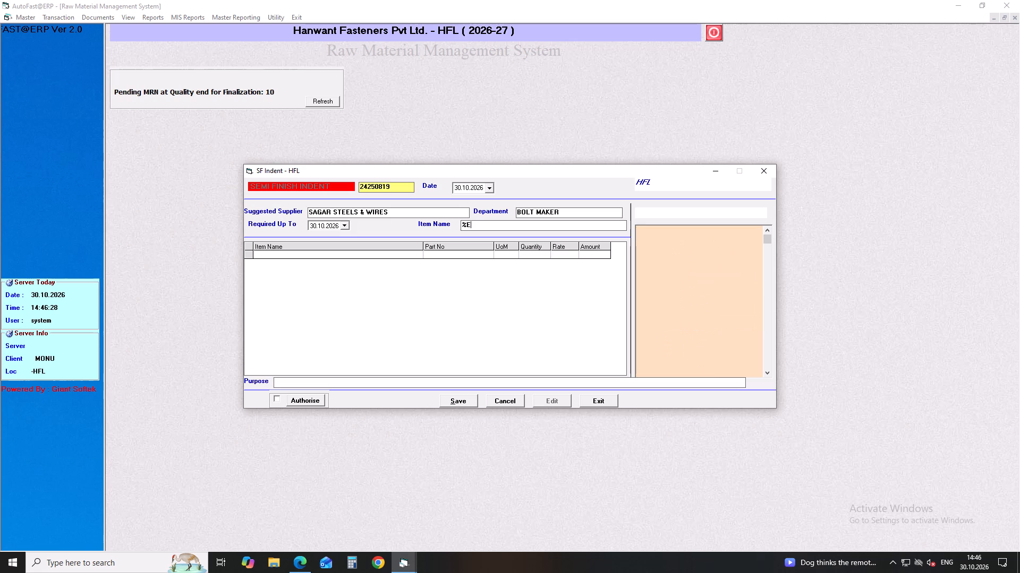
key("n")
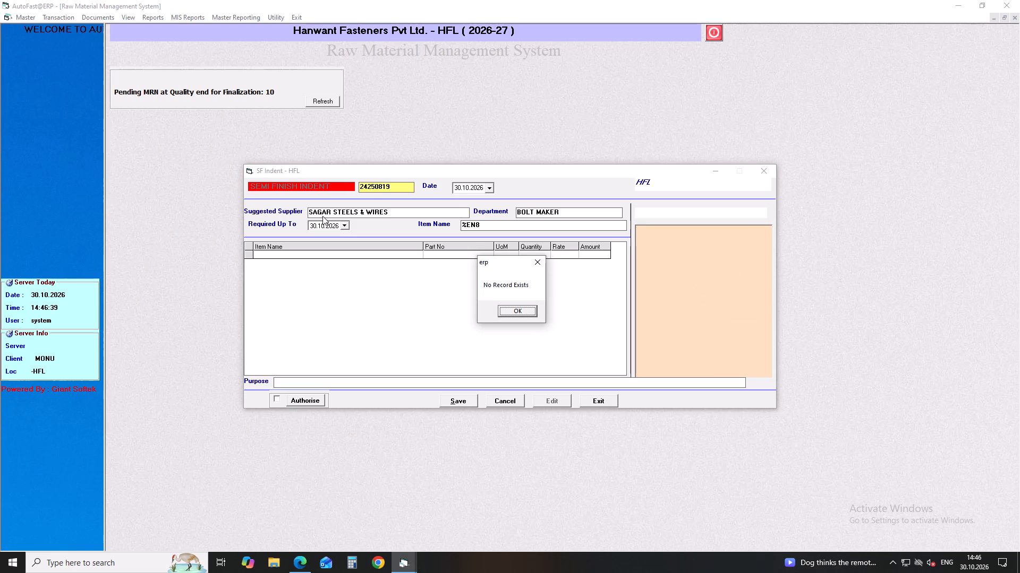
left_click(538, 264)
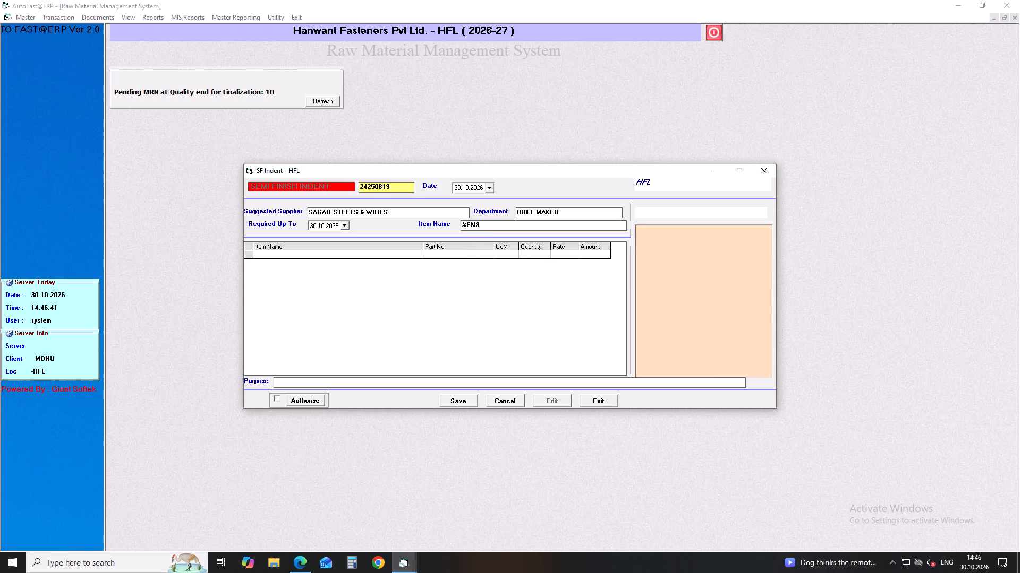
key("d")
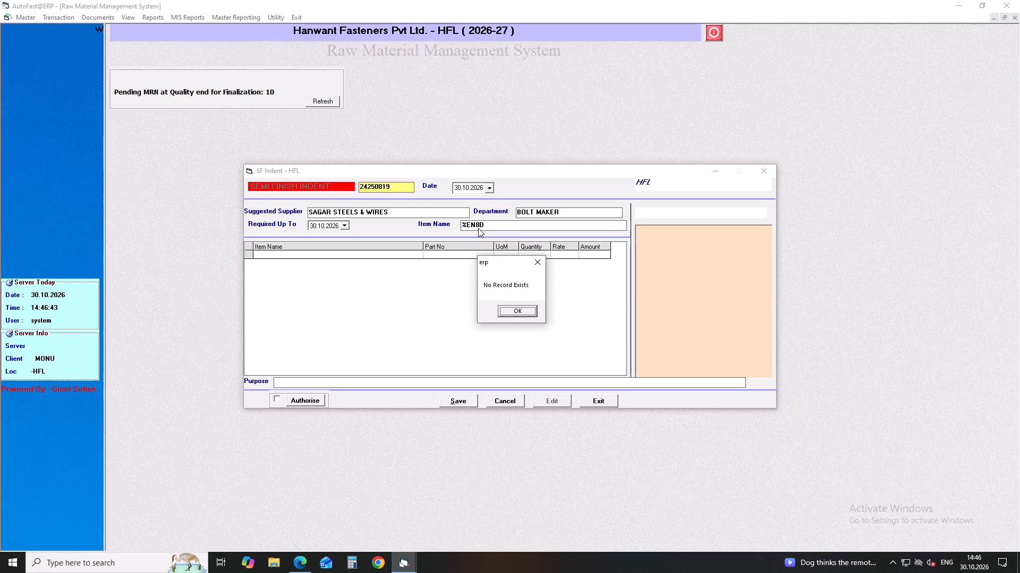
left_click(540, 261)
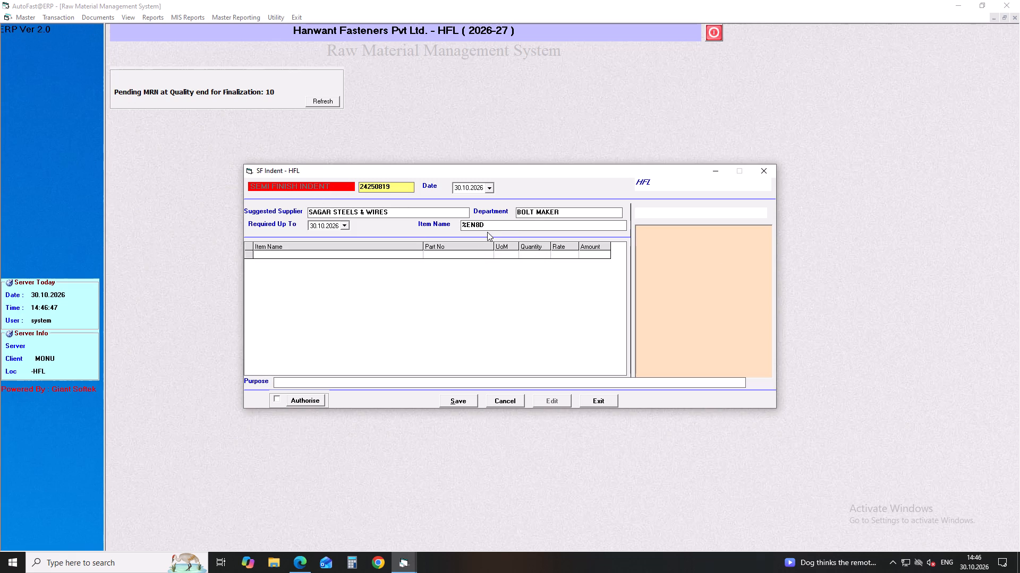
Copy the item search text %EN8D for reuse.
left_click_drag(489, 227, 439, 219)
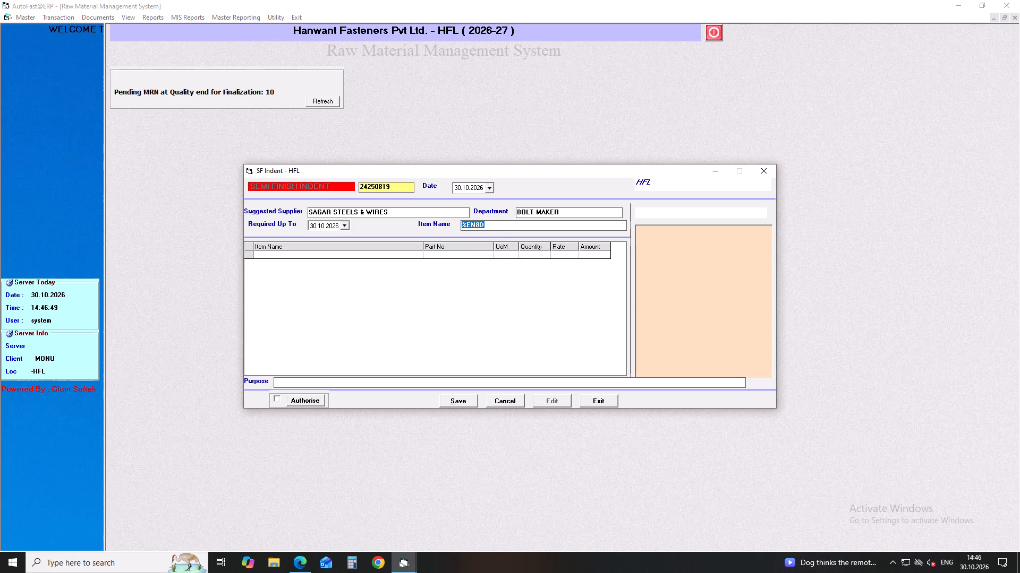
key("ctrl+c")
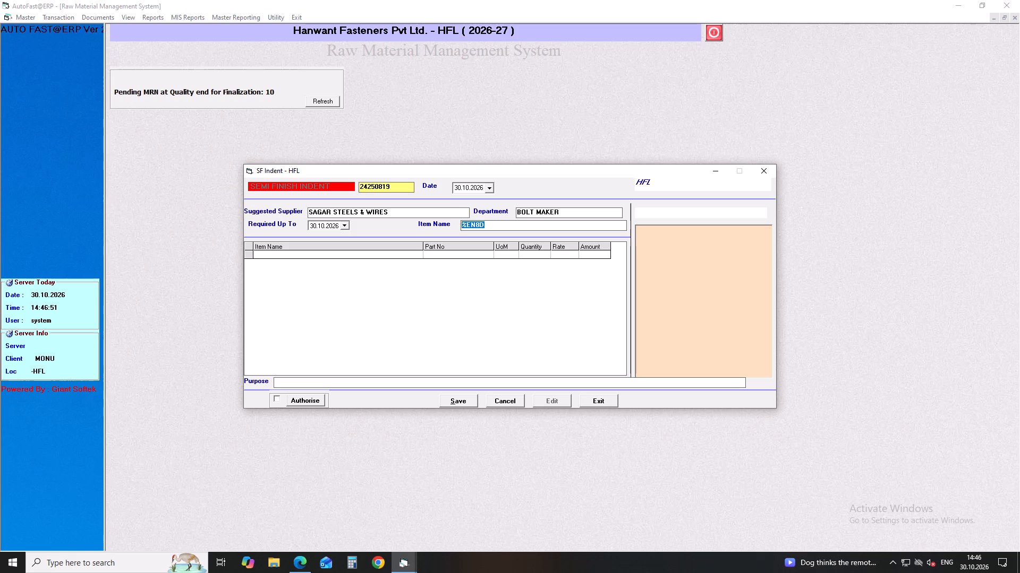
left_click(488, 224)
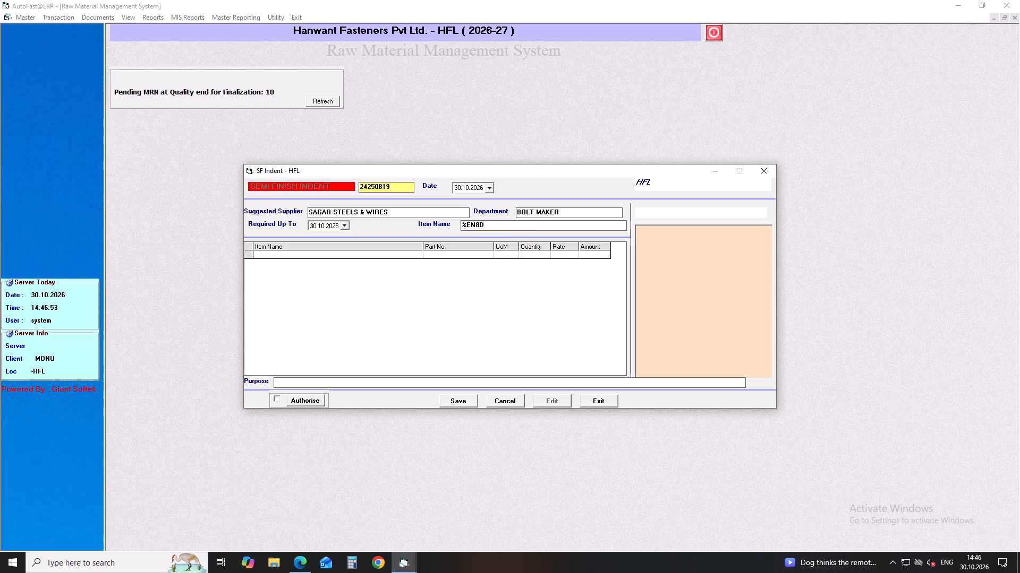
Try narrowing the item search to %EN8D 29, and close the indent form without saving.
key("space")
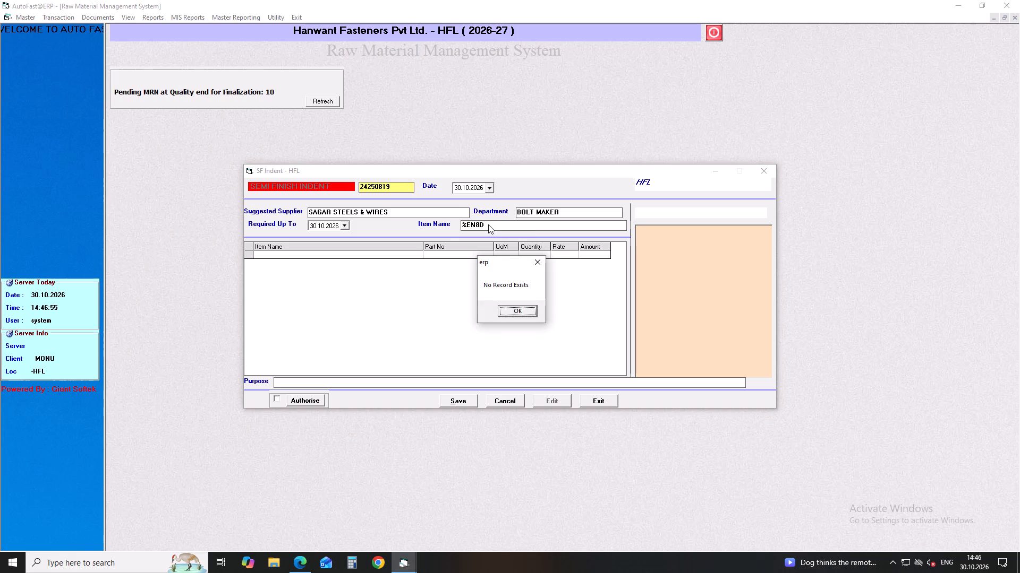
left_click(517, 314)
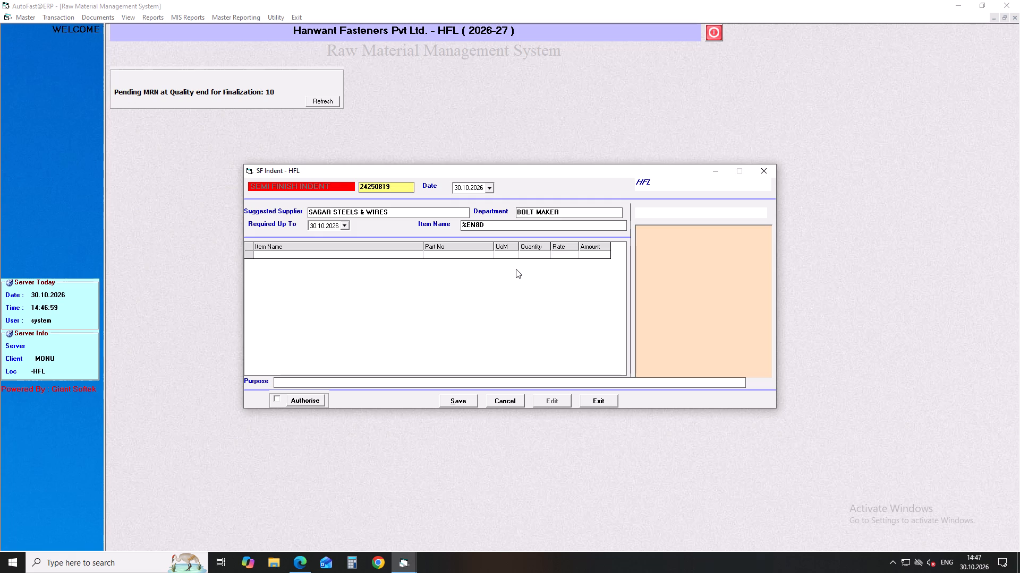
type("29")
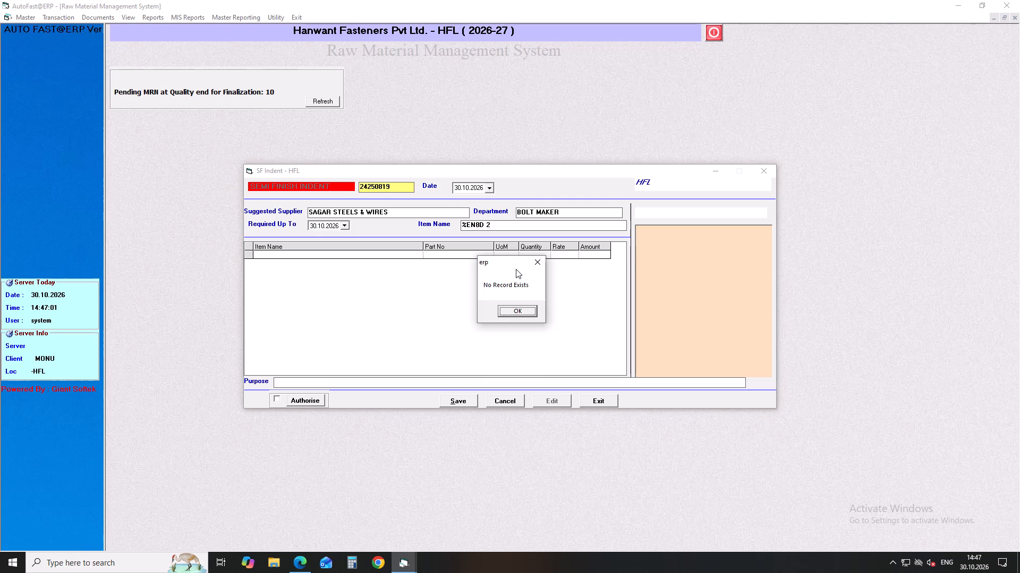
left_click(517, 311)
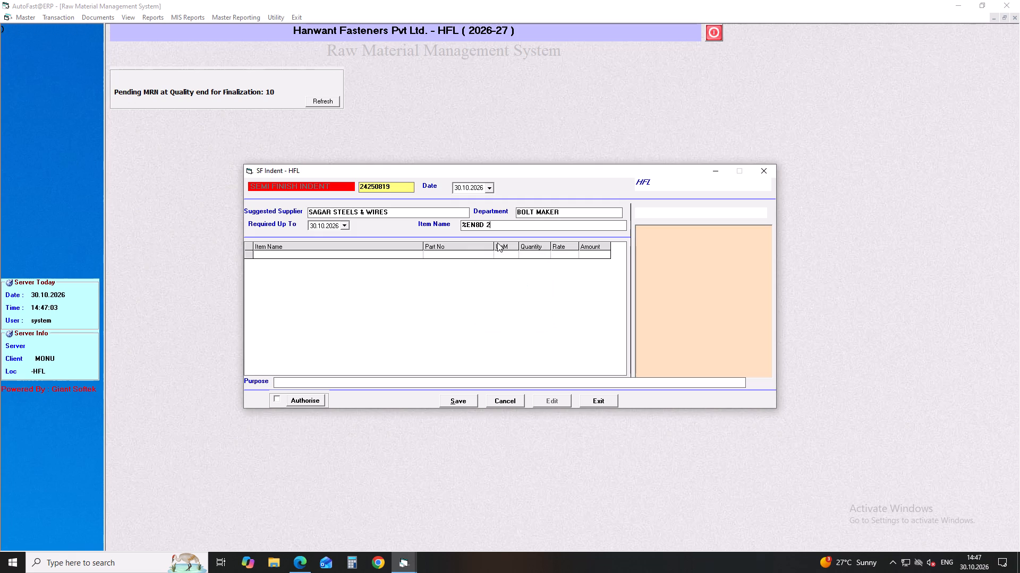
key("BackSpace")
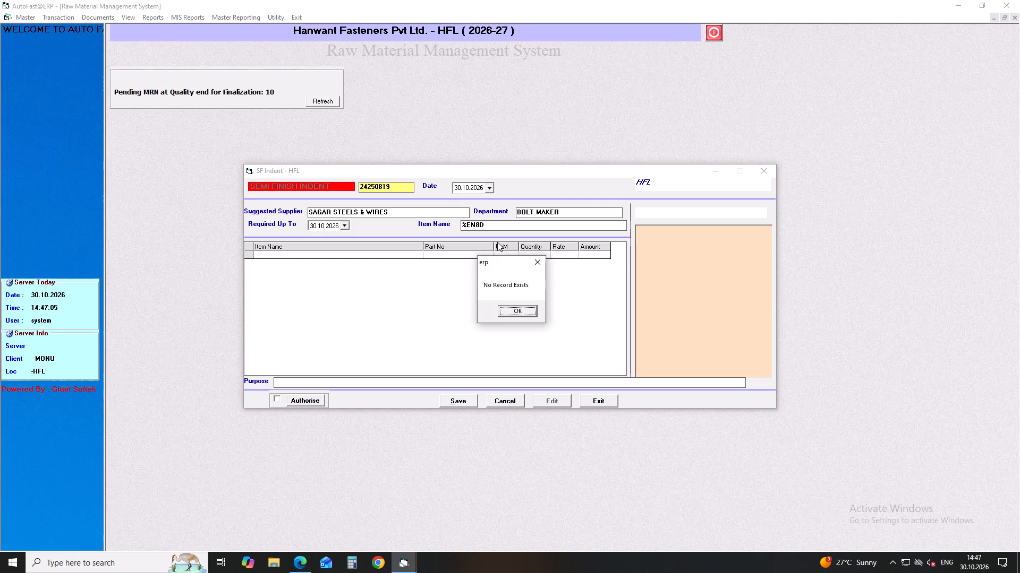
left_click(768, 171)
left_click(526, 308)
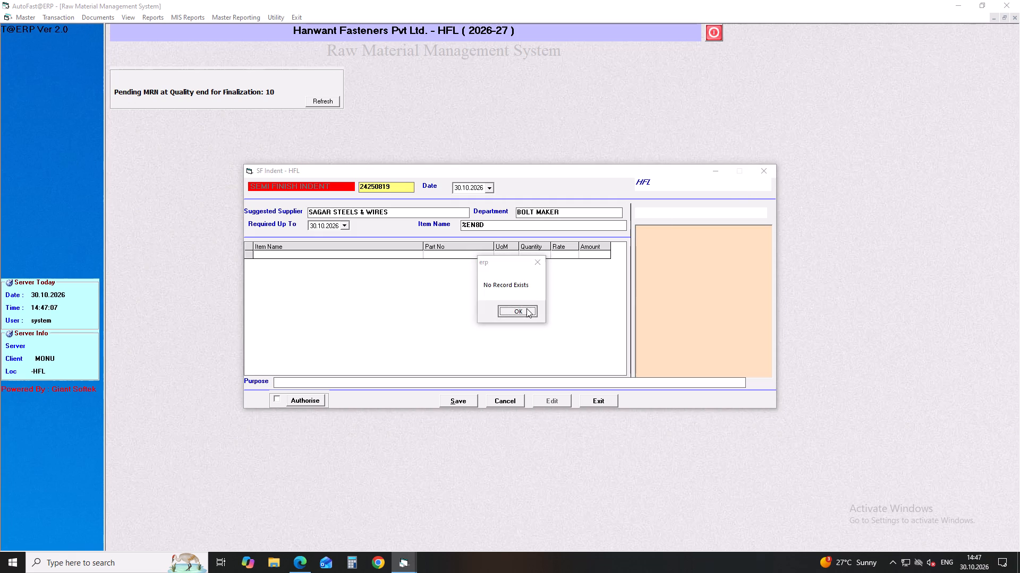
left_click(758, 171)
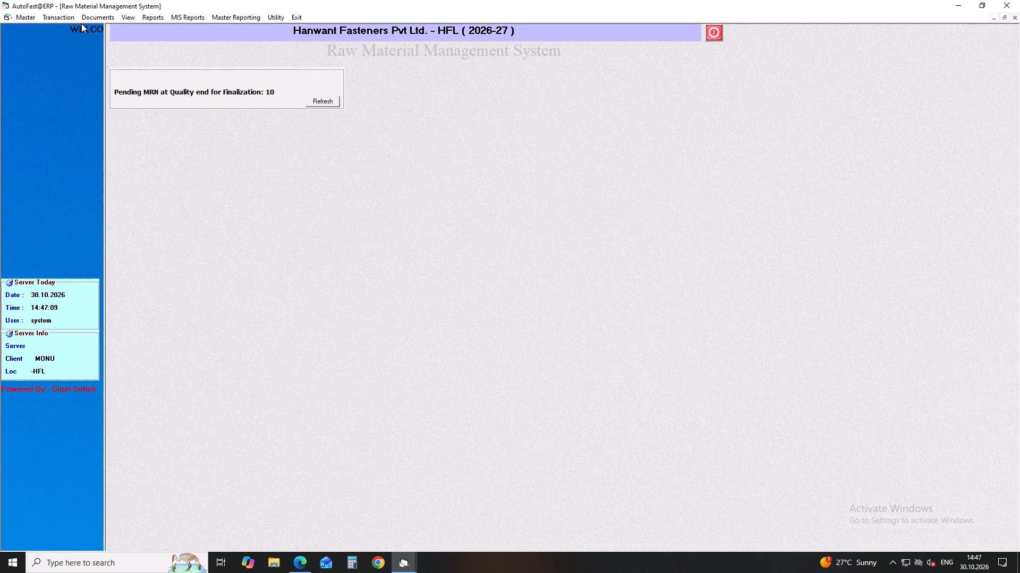
Reopen the semi-finished indent form, add a new indent and set the suggested supplier to SAGAR STEELS & WIRES.
left_click(66, 15)
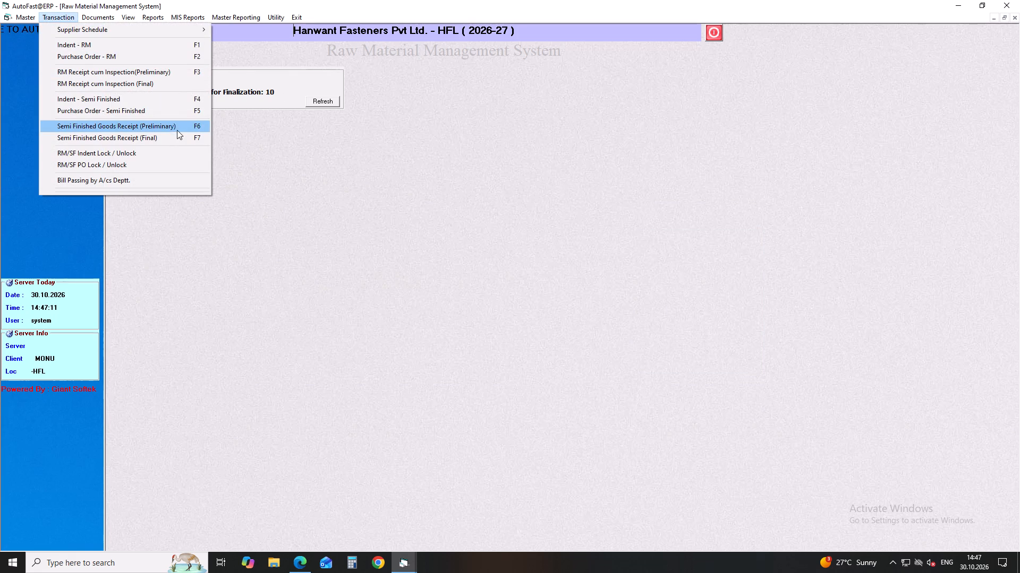
left_click(197, 100)
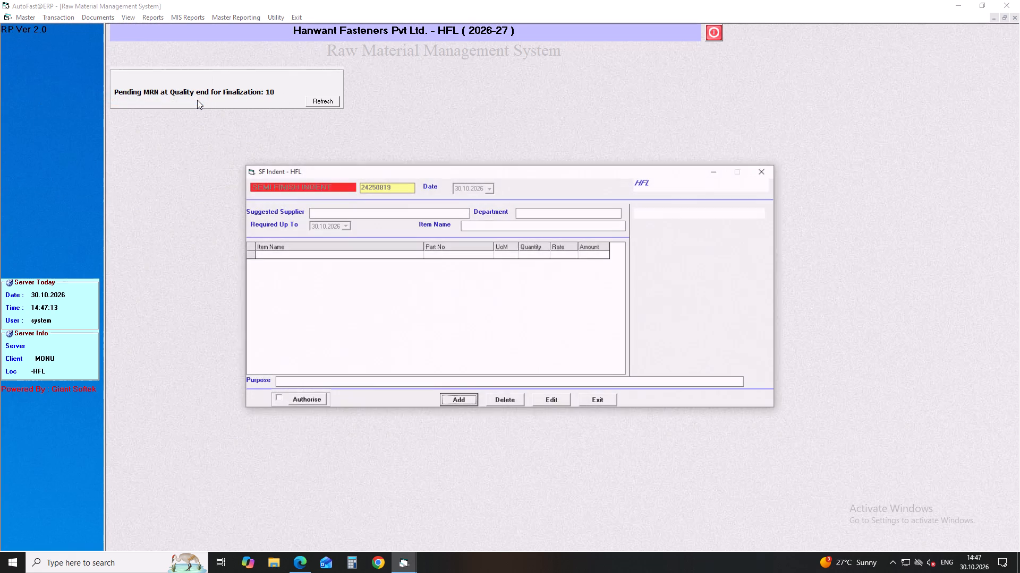
key("Return")
key("Return")
key("Return")
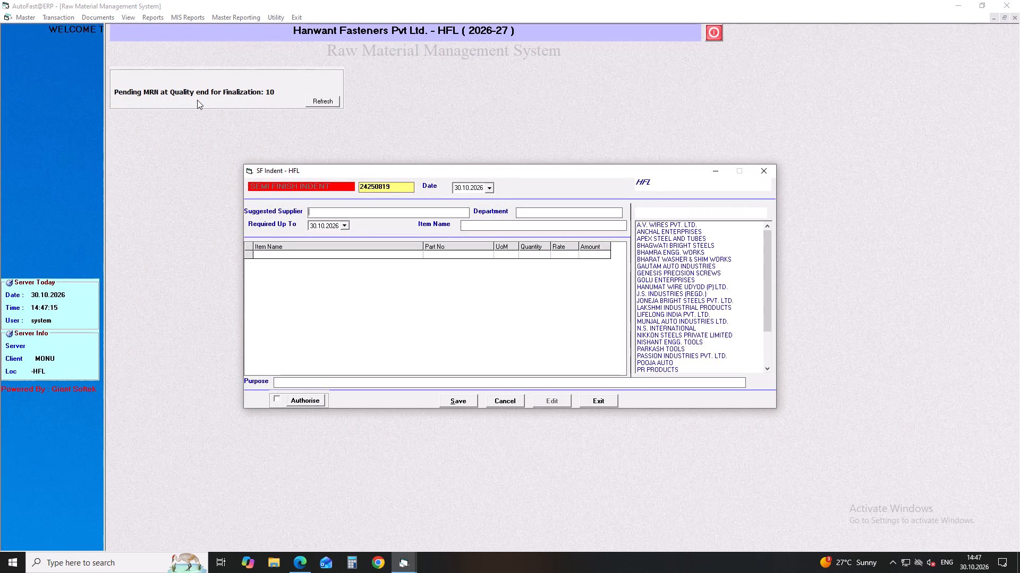
type("sa")
key("Down")
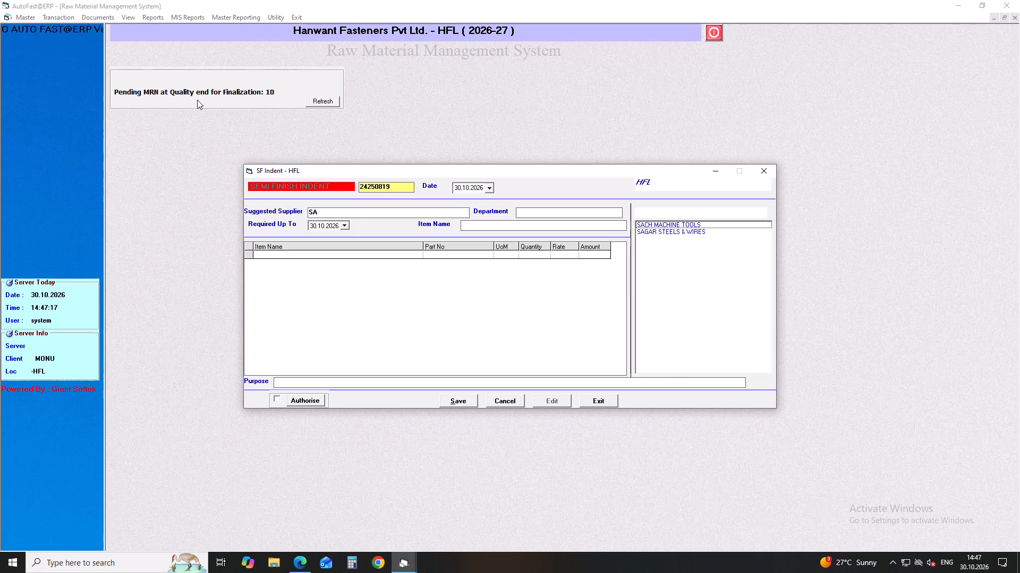
key("Down")
key("Down")
key("Return")
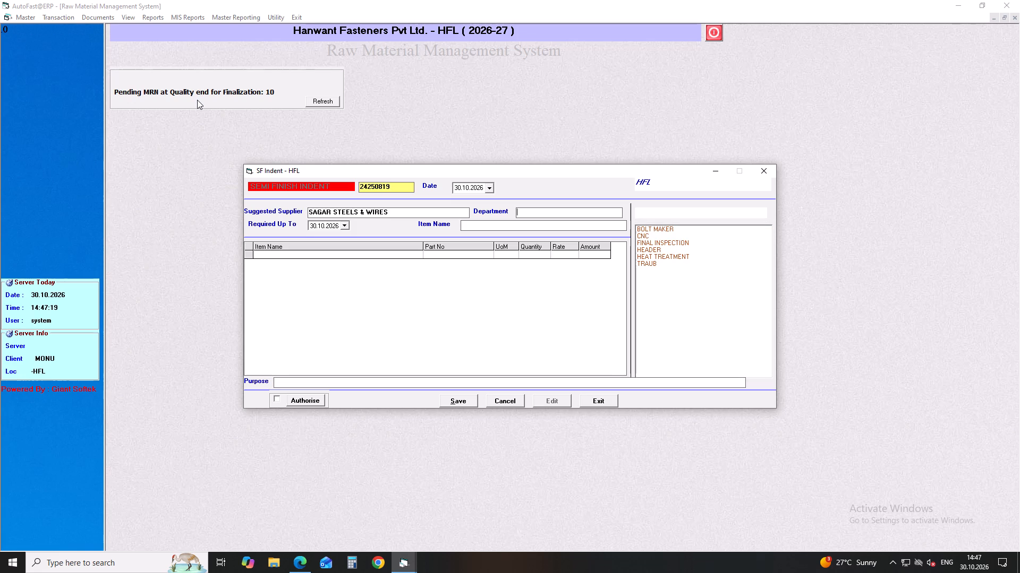
Set the new indent's department to BOLT MAKER and accept the required-by date of 30.10.2026.
key("Down")
key("Return")
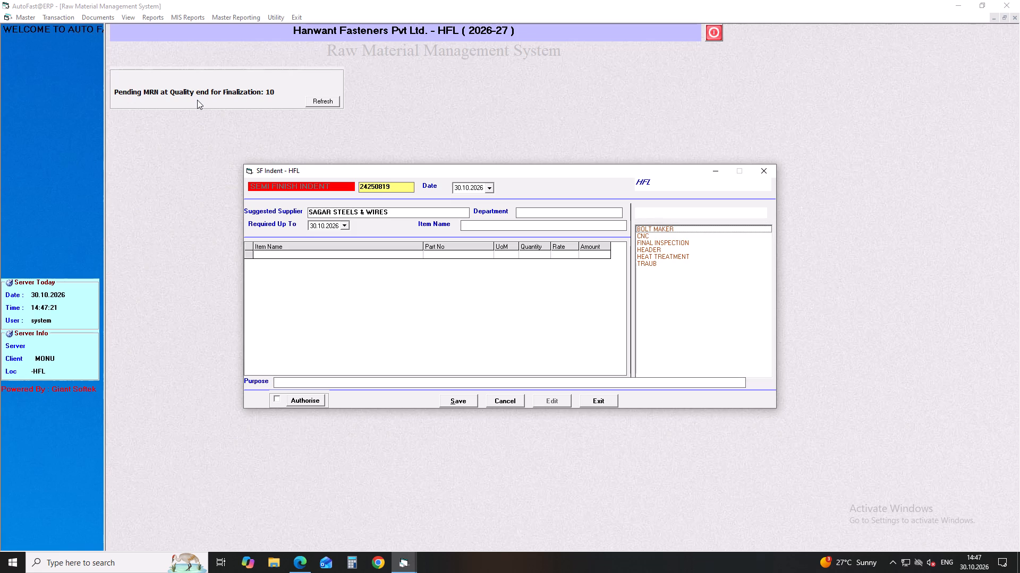
left_click(412, 212)
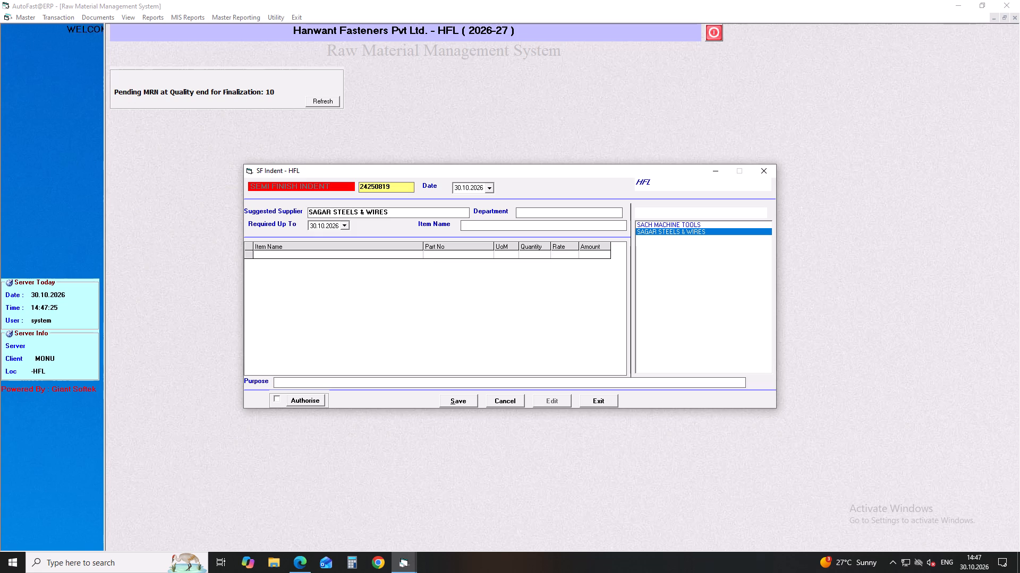
key("Return")
key("Down")
key("Down")
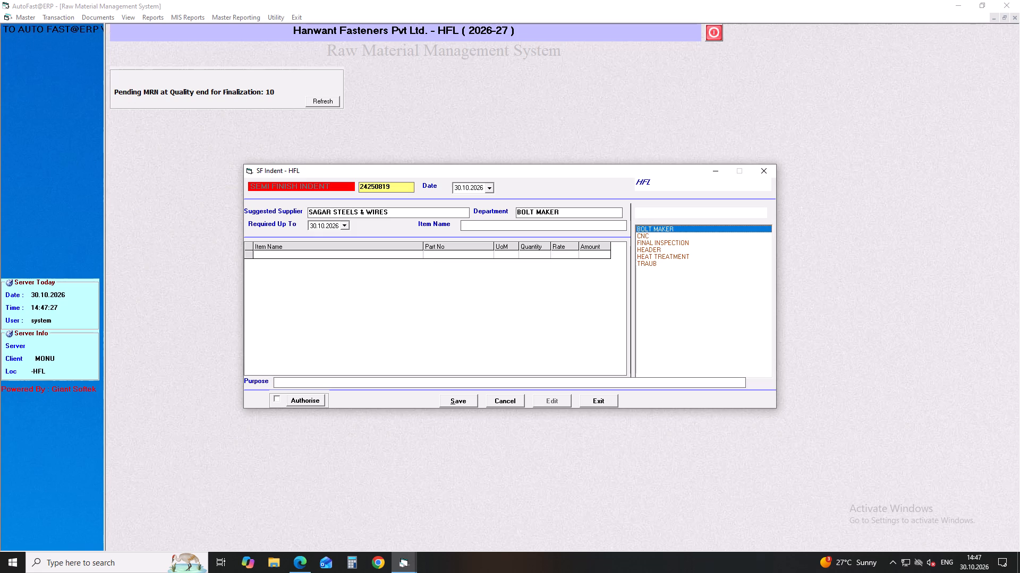
key("Return")
key("Return")
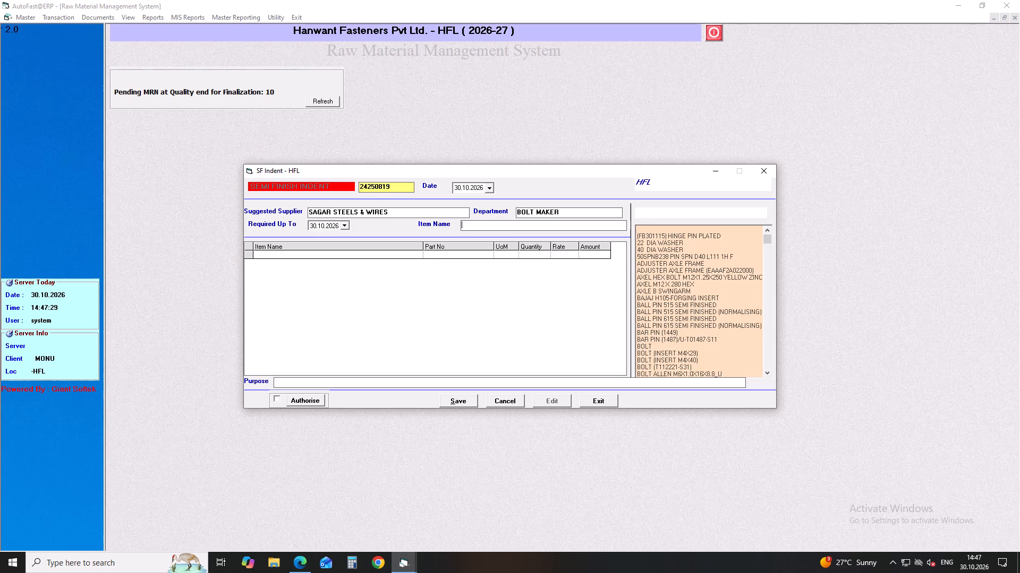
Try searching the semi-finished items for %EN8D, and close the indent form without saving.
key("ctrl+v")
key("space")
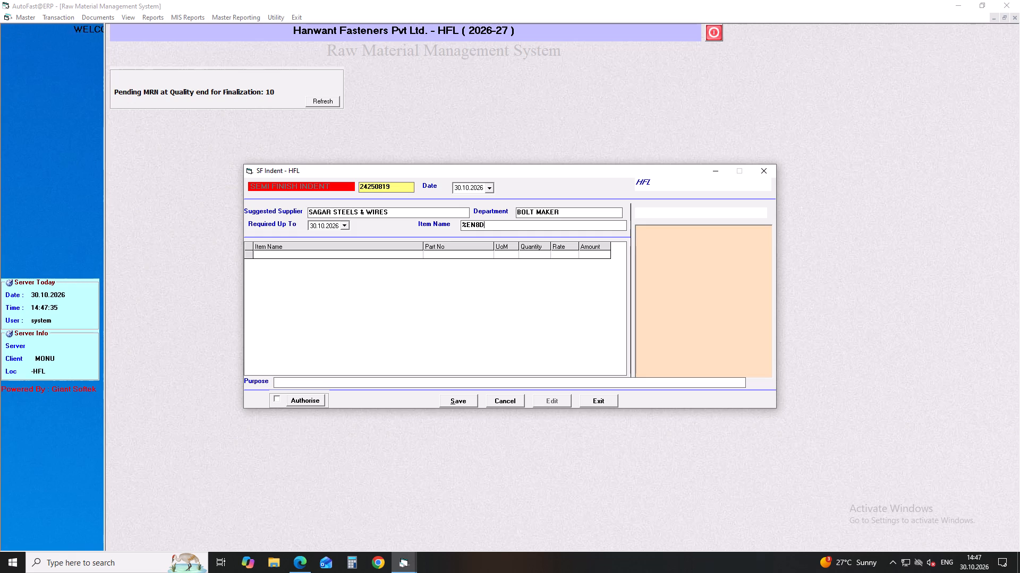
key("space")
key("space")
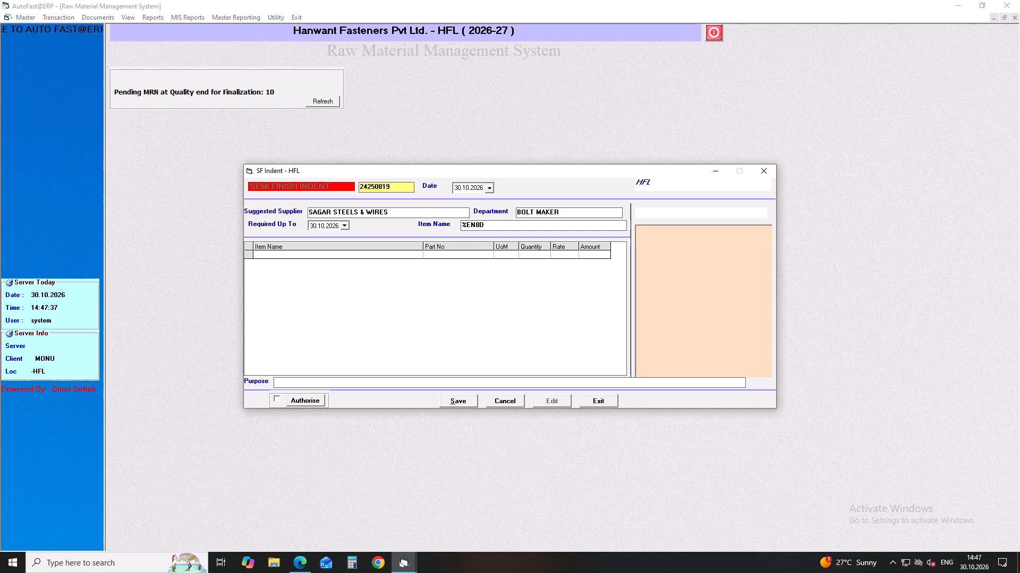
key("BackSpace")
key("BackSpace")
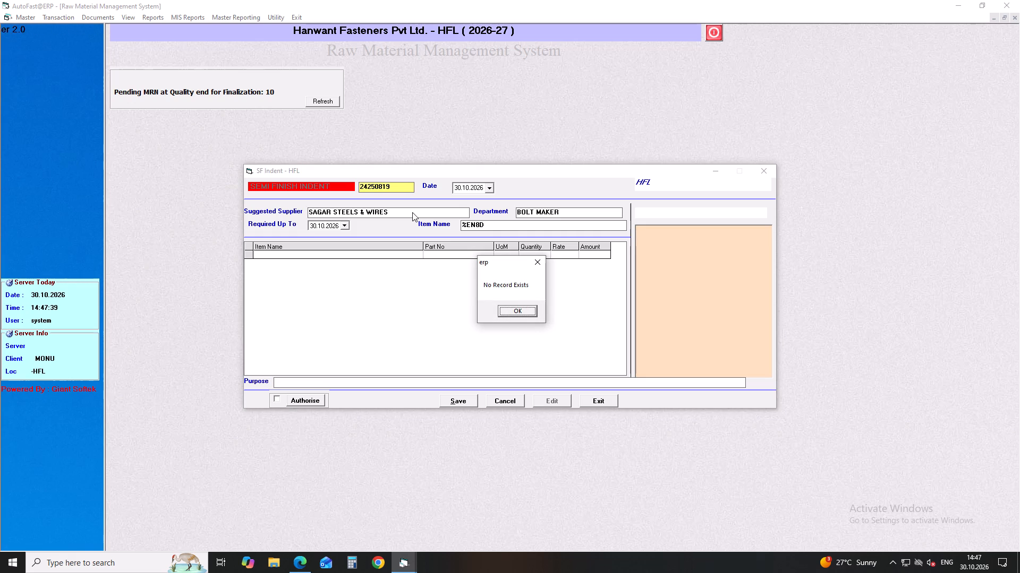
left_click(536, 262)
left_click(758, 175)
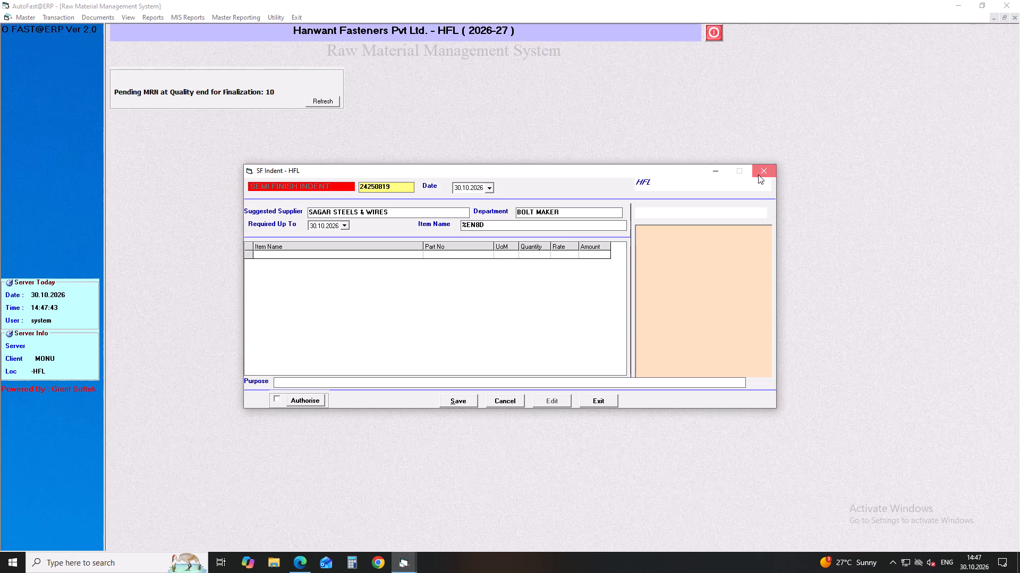
Open the raw material indent form, add a new indent and set the suggested supplier to SAGAR STEELS & WIRES.
left_click(60, 18)
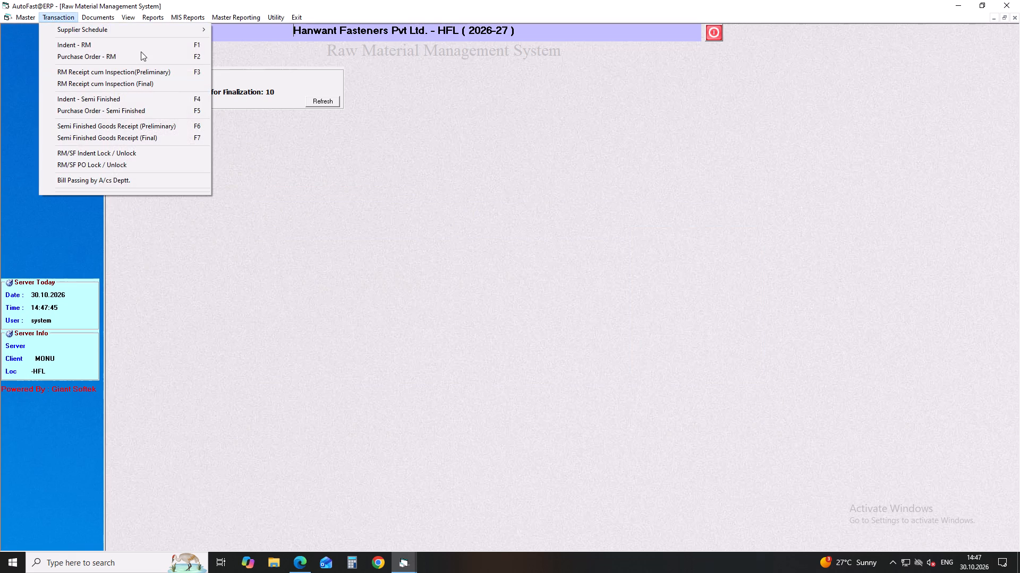
left_click(149, 48)
key("Return")
key("Return")
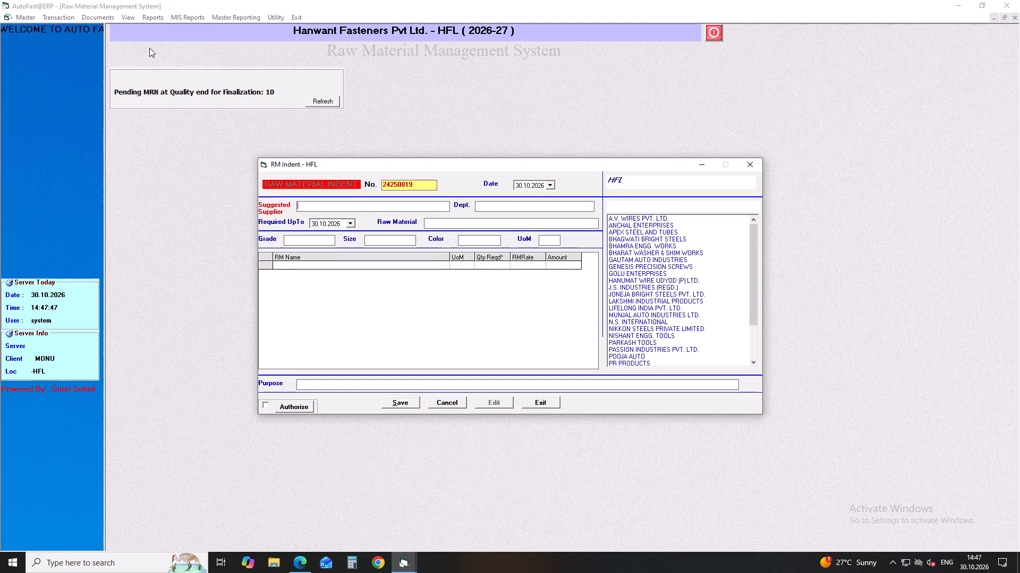
key("Down")
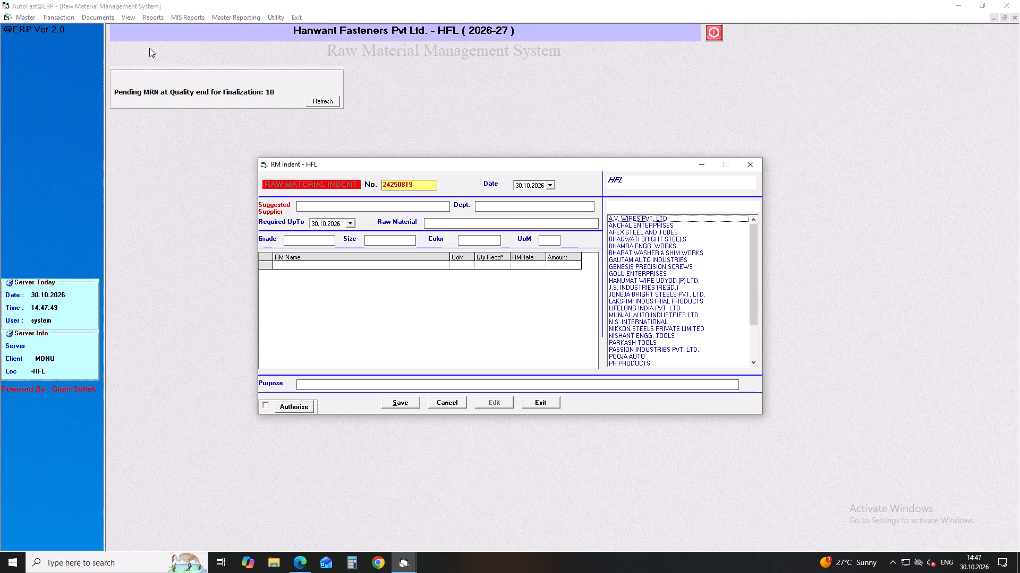
left_click(303, 211)
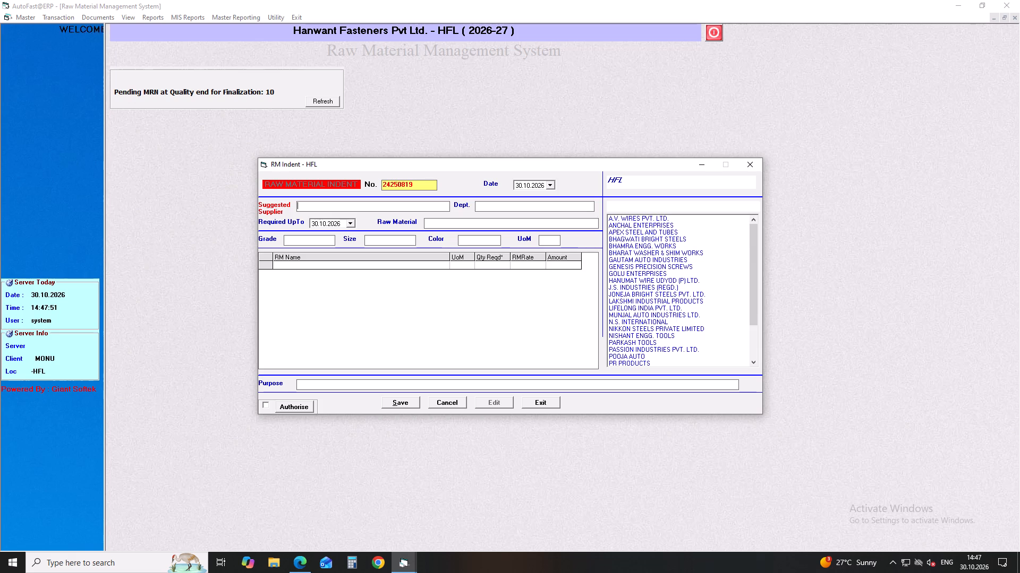
type("sa")
key("Down")
key("Down")
key("Down")
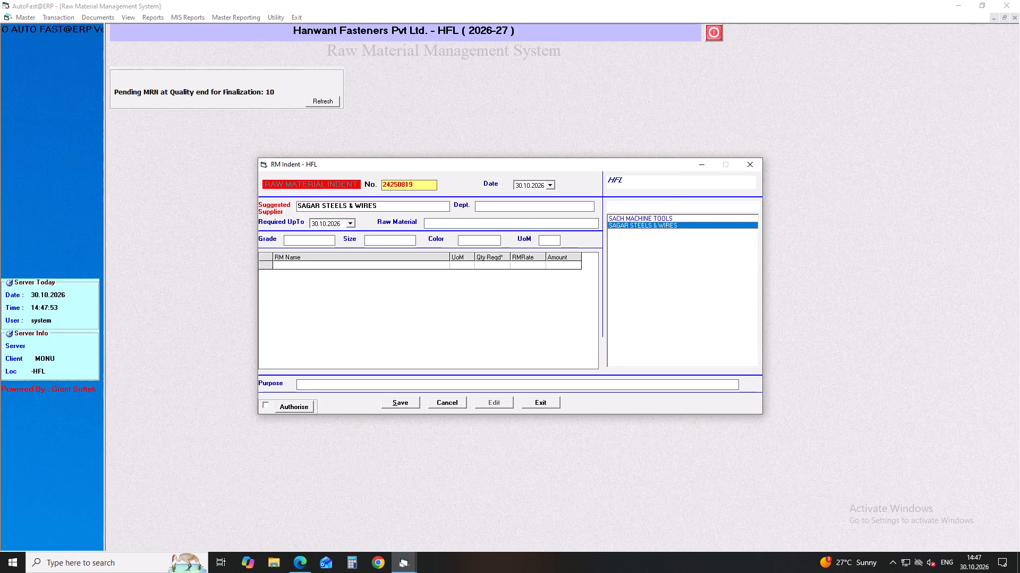
key("Return")
Set the raw material indent's department to BOLT MAKER and accept the required-by date of 30.10.2026.
key("Down")
key("Down")
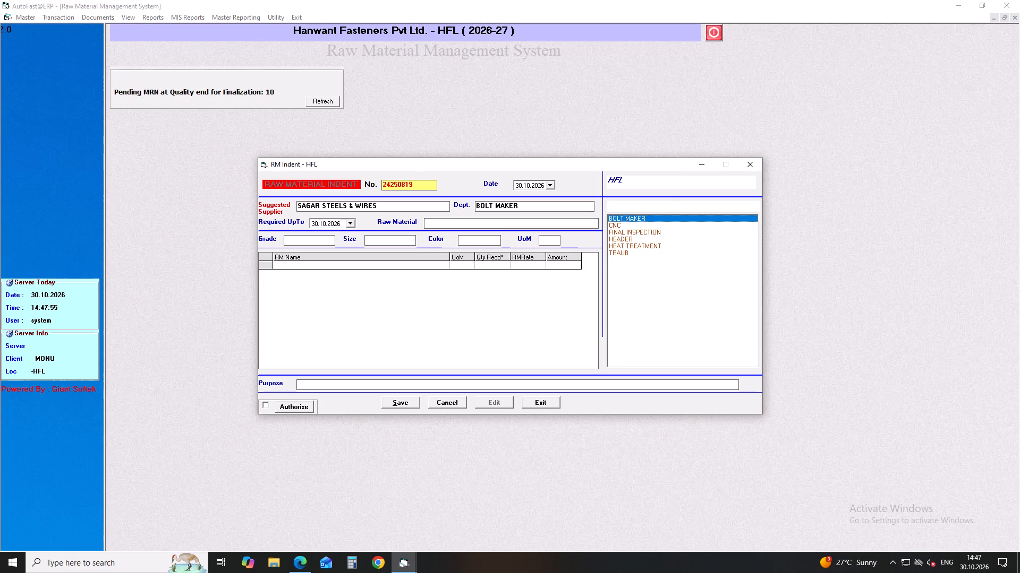
key("Return")
key("Return")
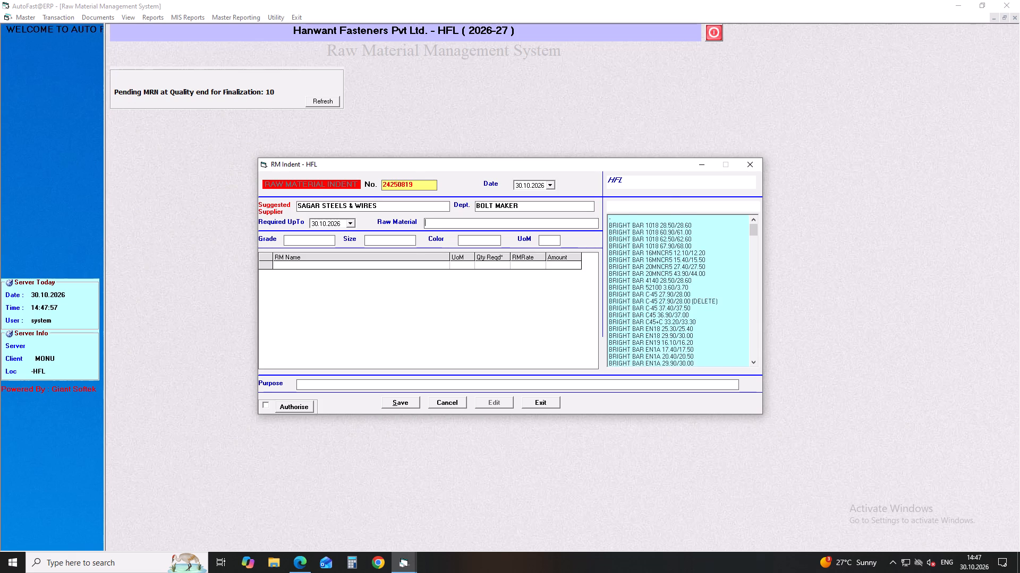
Search raw materials for %EN8D 29 and add BRIGHT BAR EN8D 29.90/30.00 with a required quantity of 50000.
key("ctrl+v")
key("space")
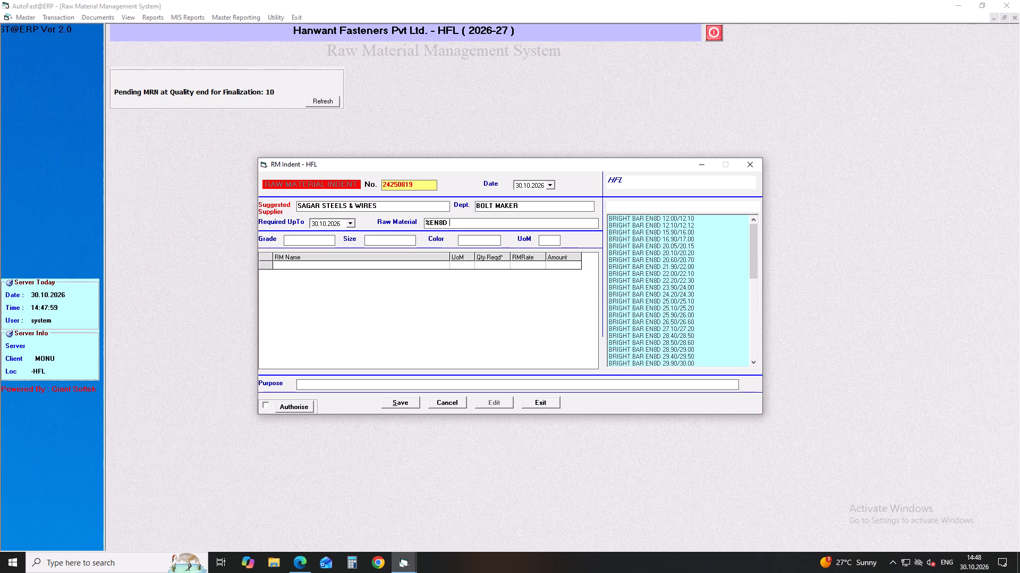
type("29")
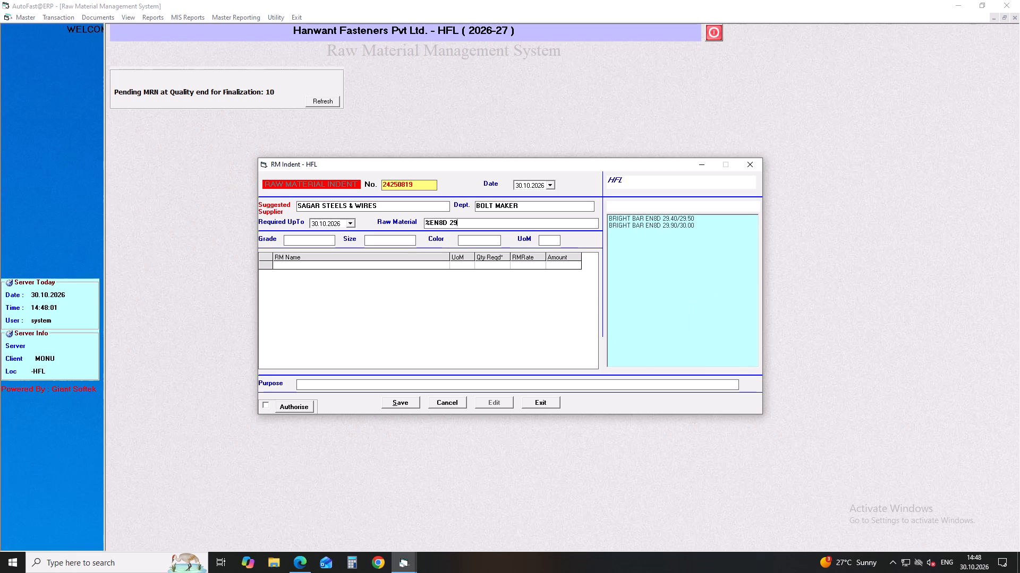
key("Down")
key("Down")
key("Down")
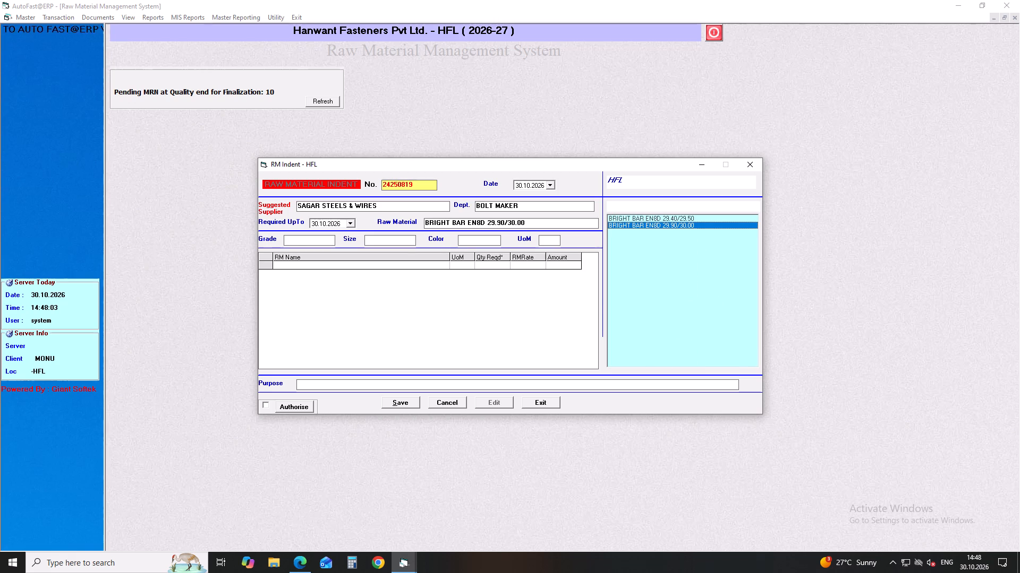
key("Return")
key("Return")
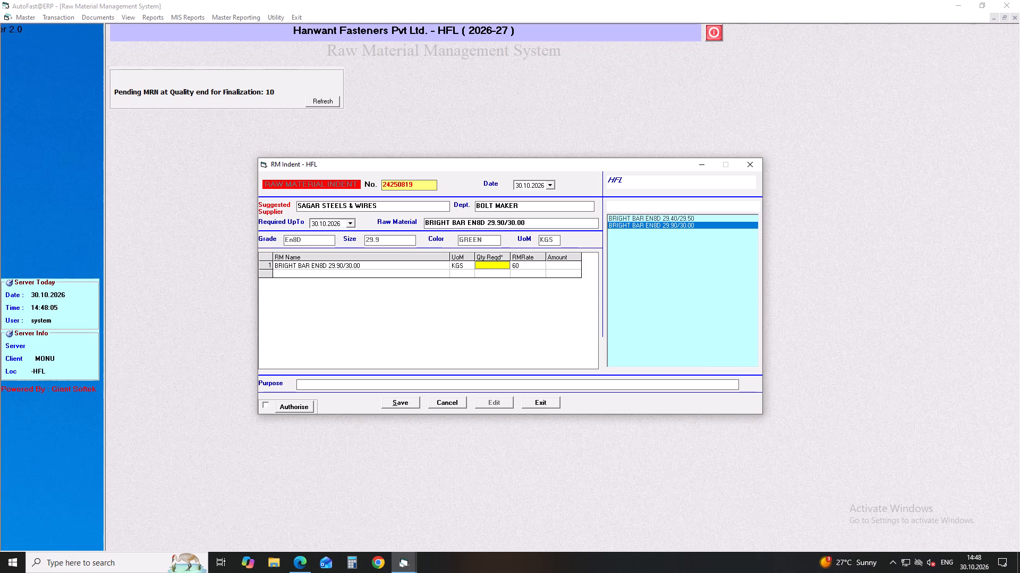
type("50000")
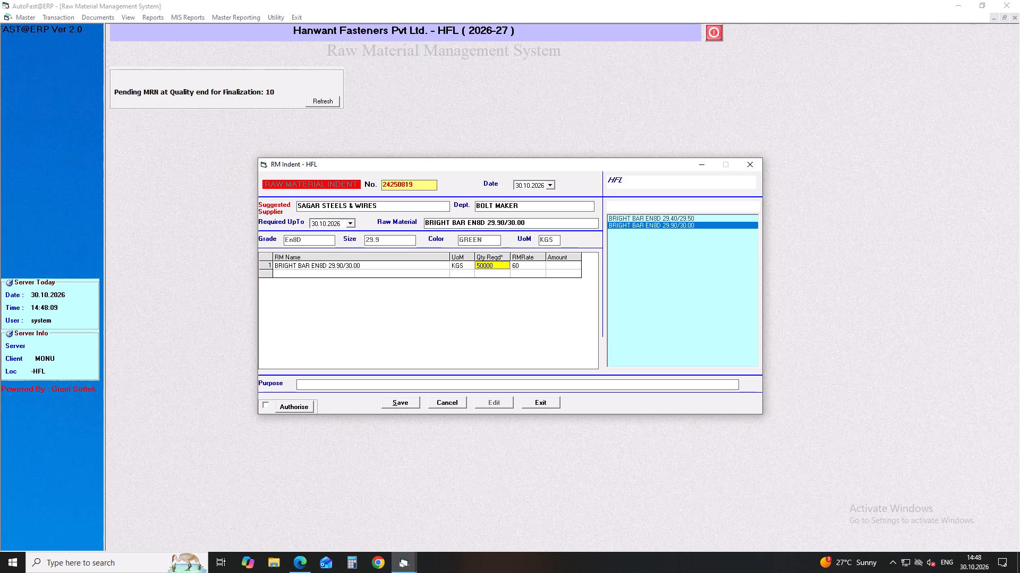
key("Right")
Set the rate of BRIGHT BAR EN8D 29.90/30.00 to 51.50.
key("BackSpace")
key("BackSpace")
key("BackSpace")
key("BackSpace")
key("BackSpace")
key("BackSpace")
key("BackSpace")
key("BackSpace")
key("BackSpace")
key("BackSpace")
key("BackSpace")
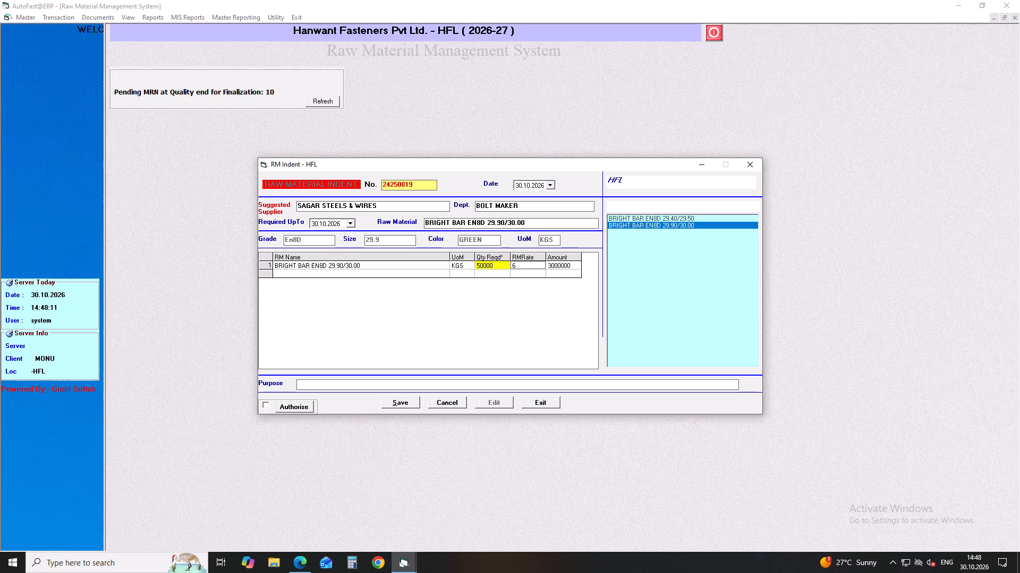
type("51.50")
Set the rate of BRIGHT BAR EN8D 29.90/30.00 to 61.50.
key("BackSpace")
key("BackSpace")
key("BackSpace")
key("BackSpace")
key("BackSpace")
key("BackSpace")
key("BackSpace")
key("BackSpace")
key("BackSpace")
key("BackSpace")
key("BackSpace")
key("BackSpace")
key("BackSpace")
key("BackSpace")
key("BackSpace")
key("BackSpace")
type("61.5")
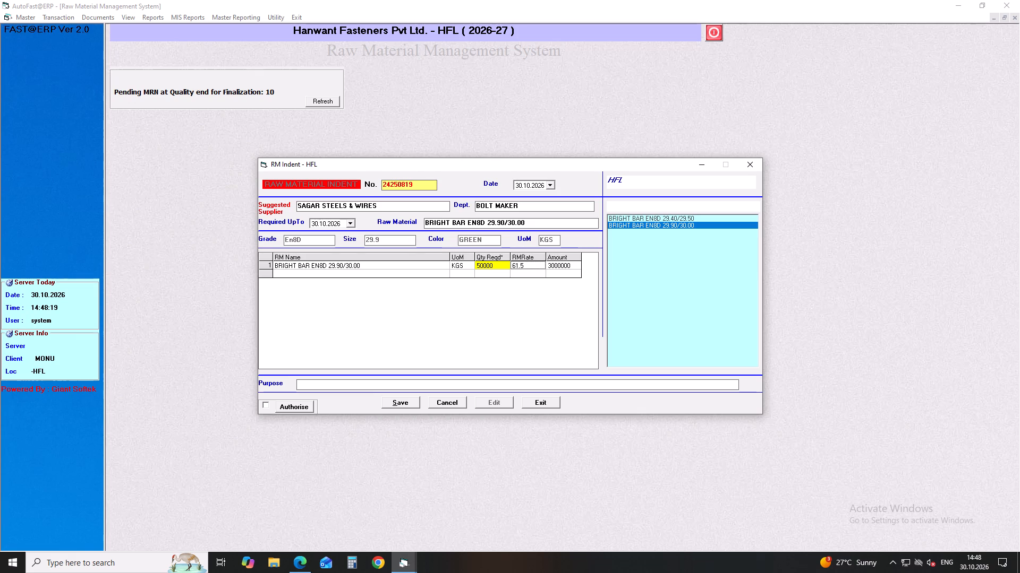
key("0")
key("Right")
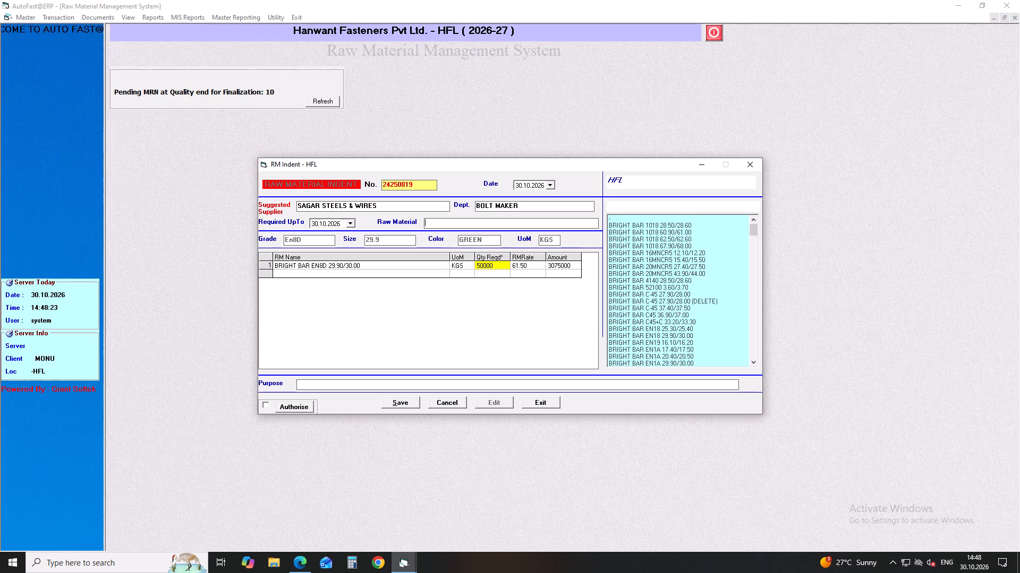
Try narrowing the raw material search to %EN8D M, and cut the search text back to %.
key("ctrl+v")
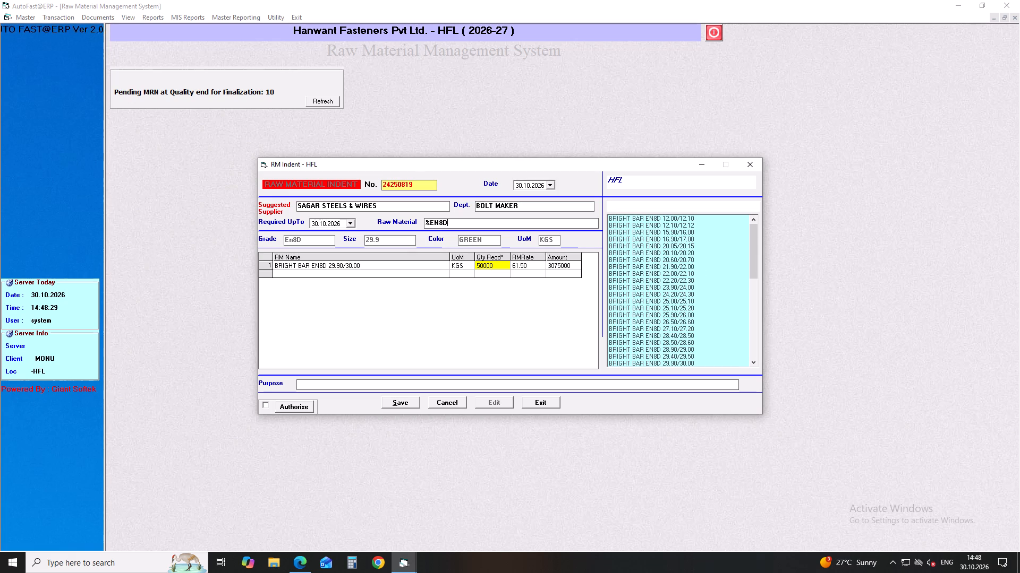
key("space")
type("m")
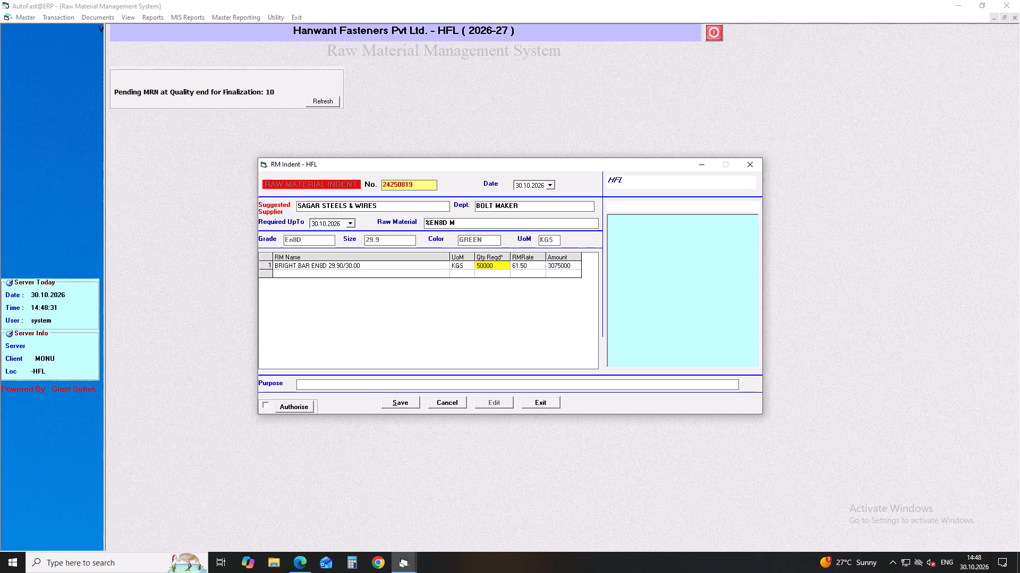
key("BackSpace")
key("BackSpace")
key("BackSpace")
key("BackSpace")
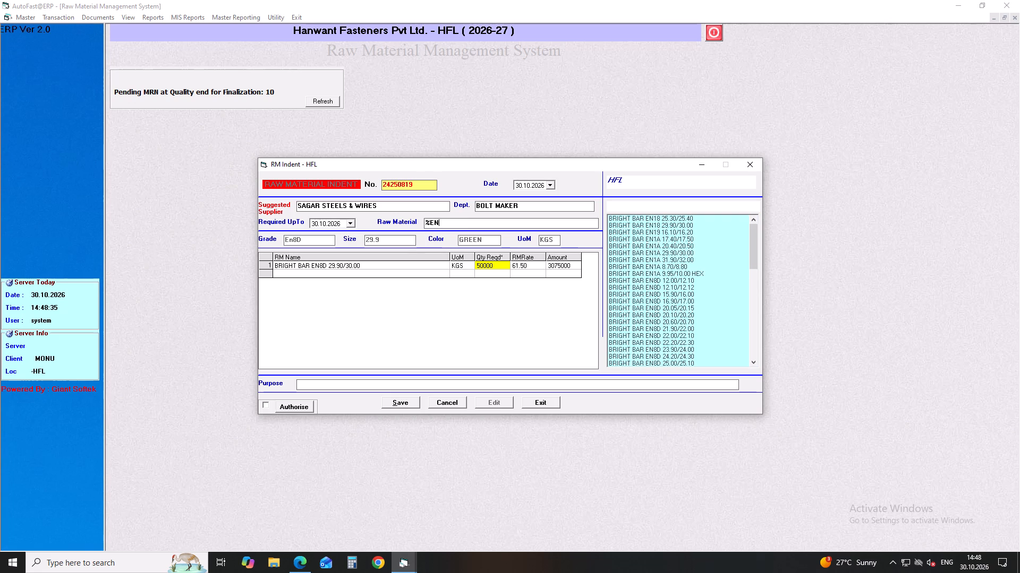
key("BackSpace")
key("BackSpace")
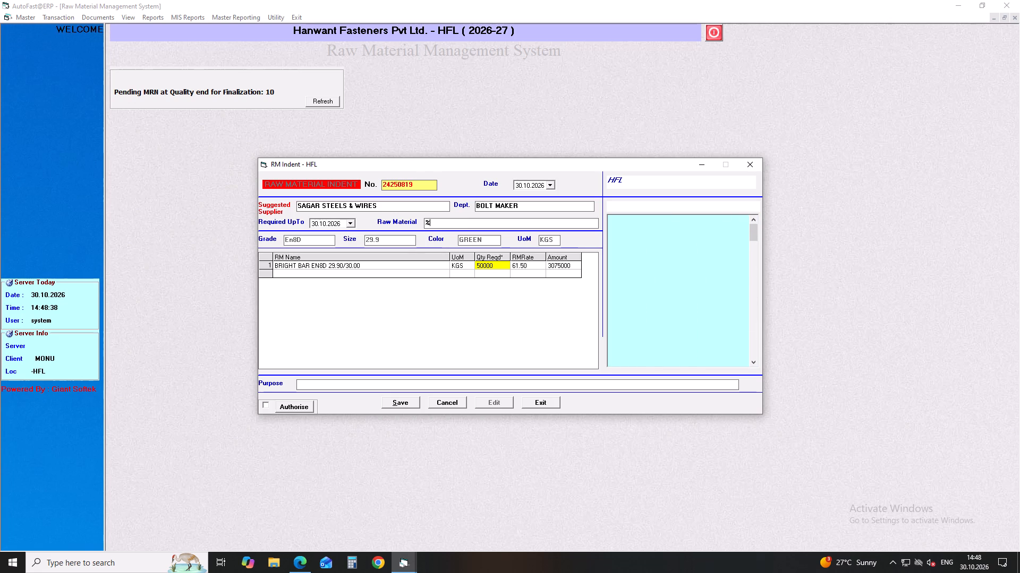
Search raw materials for %MS(1015) and add BRIGHT BAR MS(1015)49.90/50.00 as the indent's second item.
key("m")
key("s")
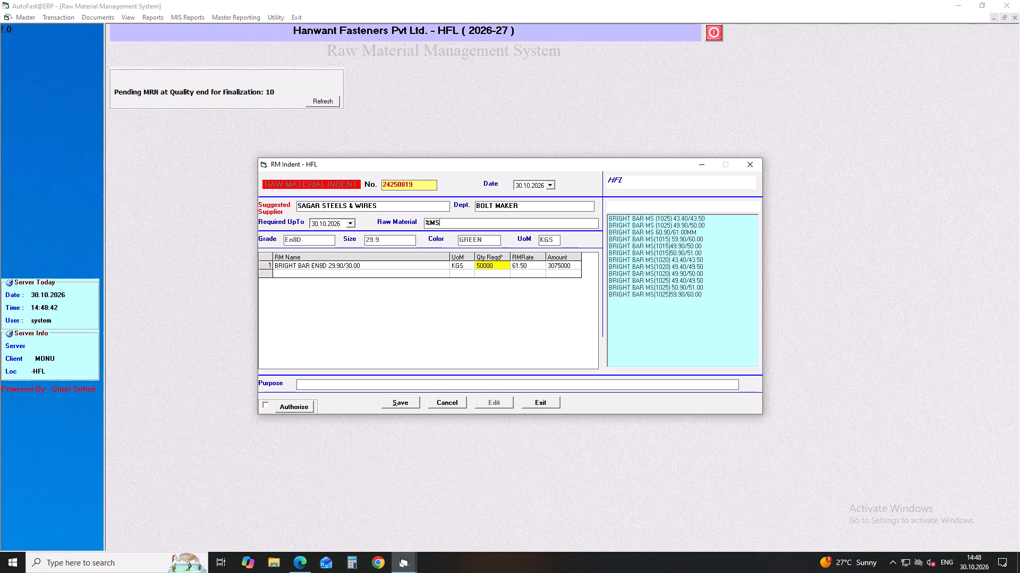
key("shift+parenleft")
type("10")
type("15")
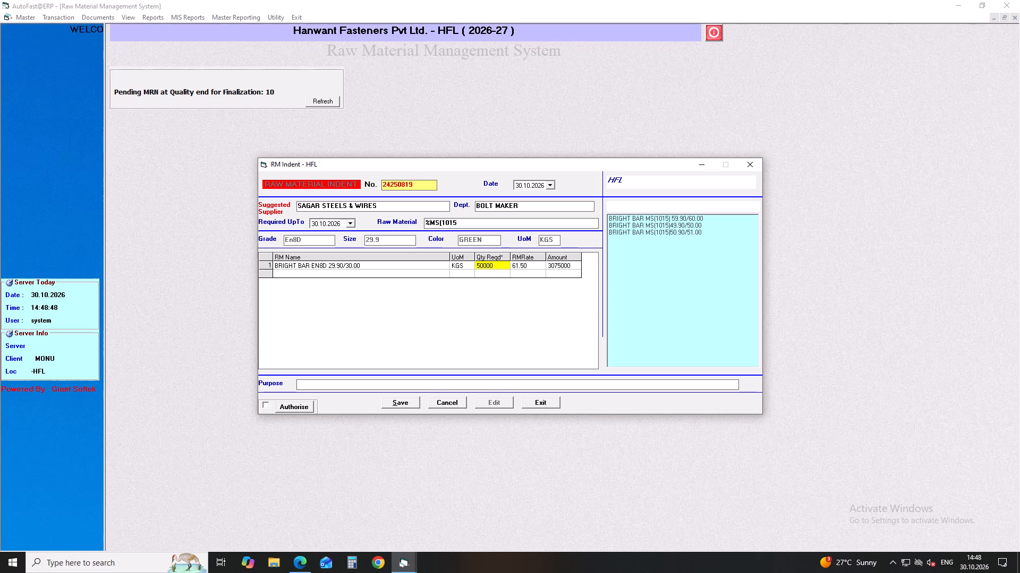
key("shift+parenright")
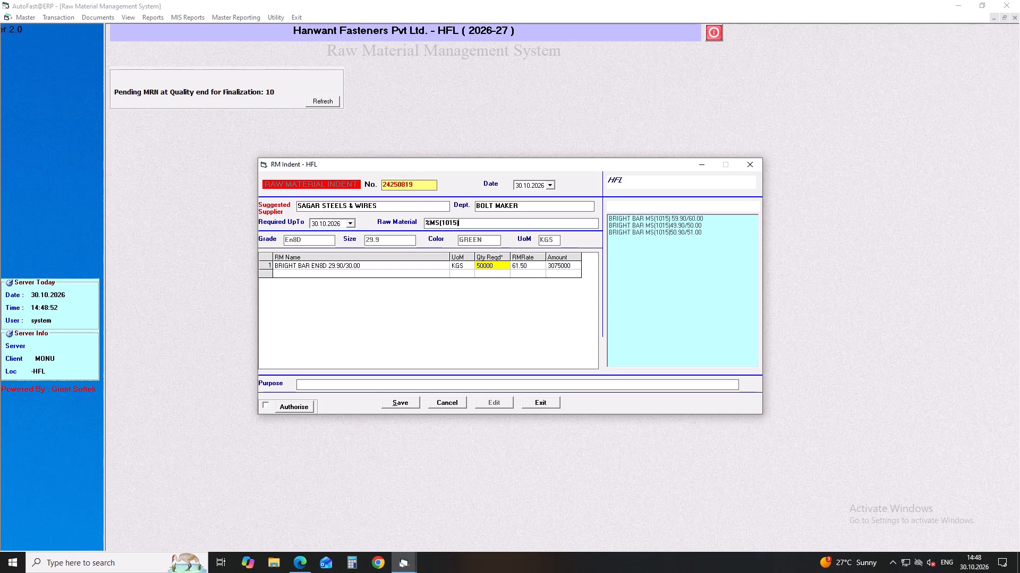
key("Down")
key("Down")
key("Down")
key("Down")
key("Up")
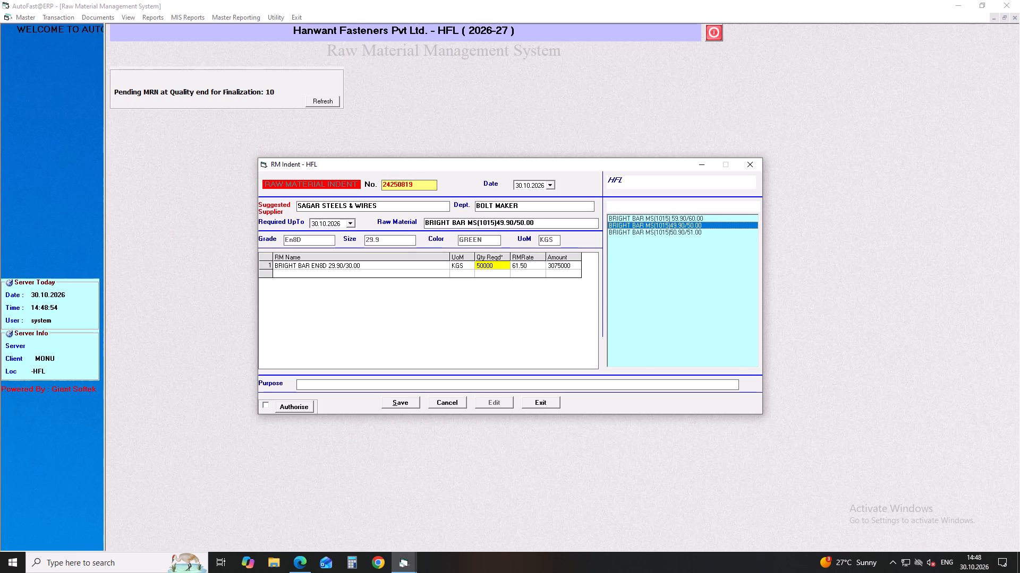
key("Return")
key("Return")
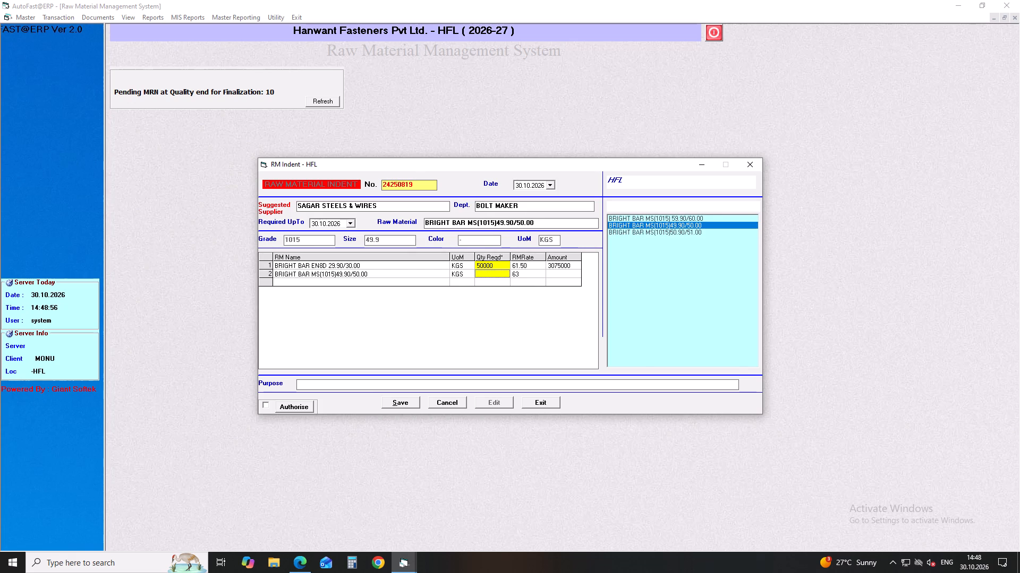
Set the BRIGHT BAR MS(1015)49.90/50.00 line to a required quantity of 20000 and a rate of 63.50.
type("20000")
key("Right")
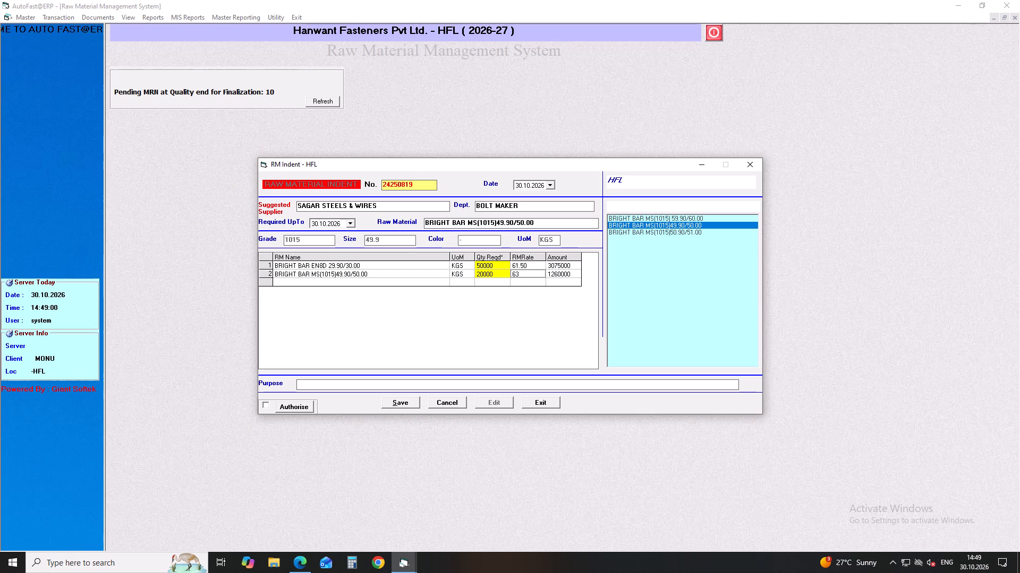
key("BackSpace")
key("BackSpace")
key("BackSpace")
key("BackSpace")
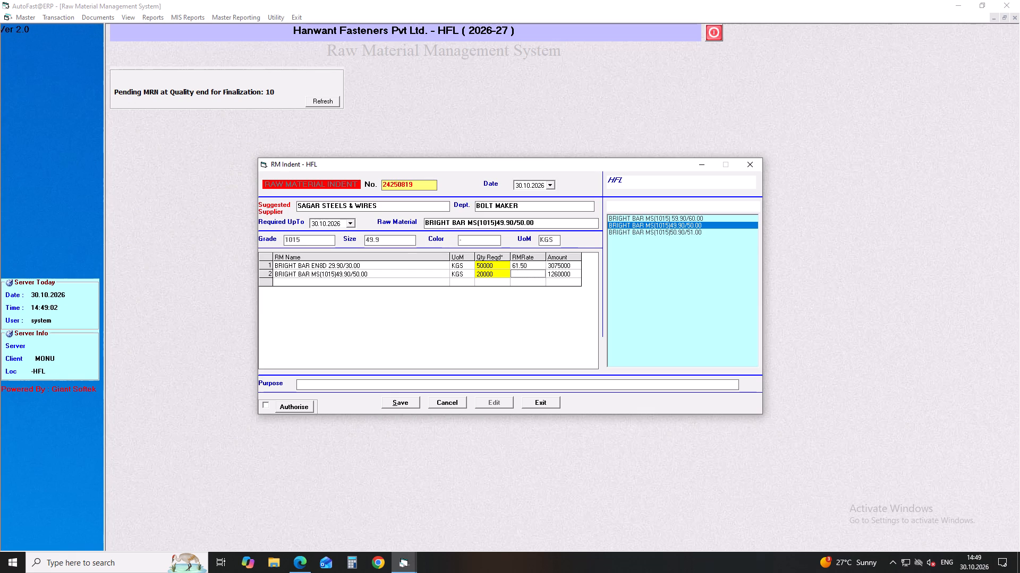
type("63.50")
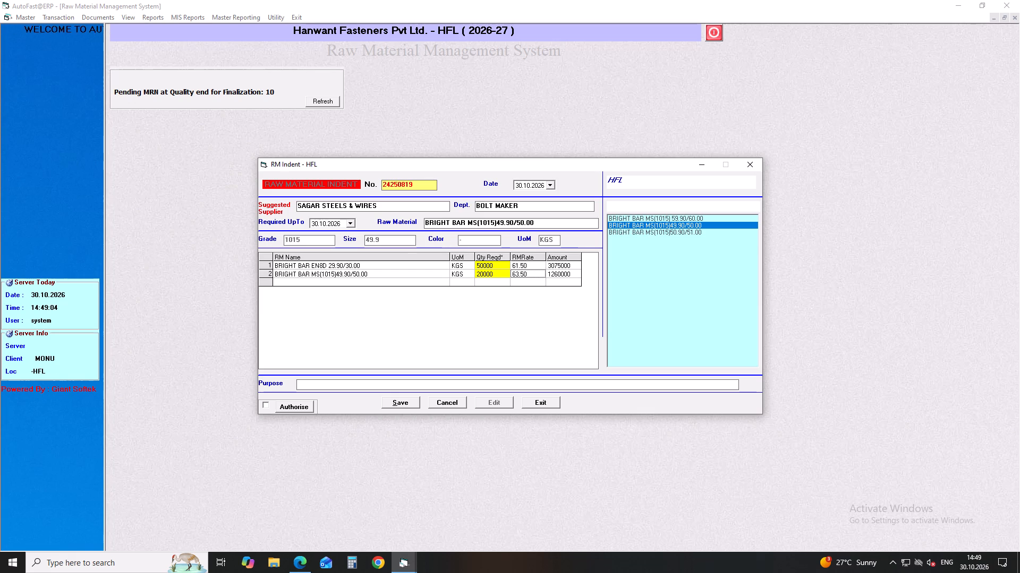
key("Right")
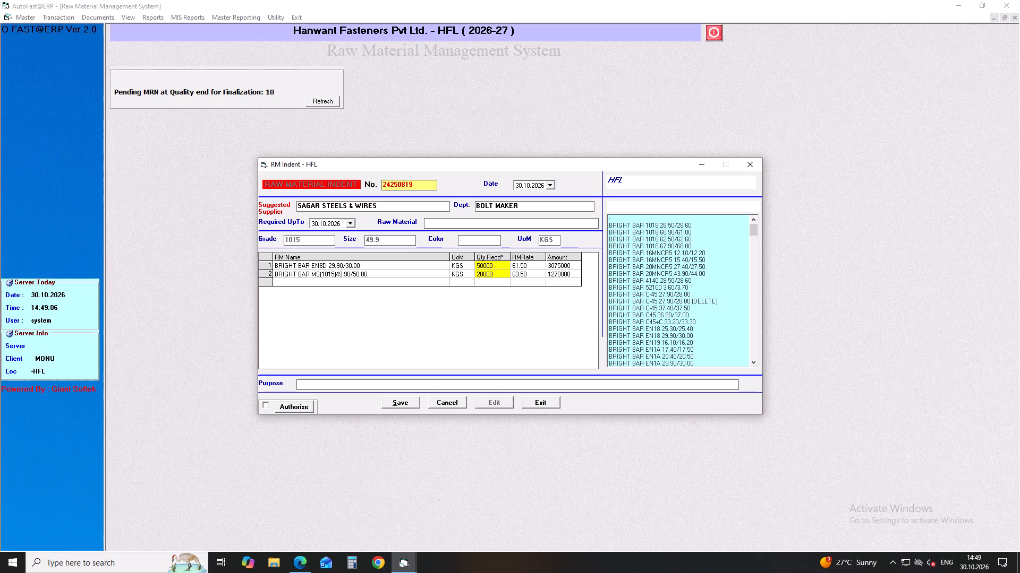
Search raw materials for %EN8D 36. and add BRIGHT BAR EN8D 36.90/37.00 as the indent's third item.
key("ctrl+f")
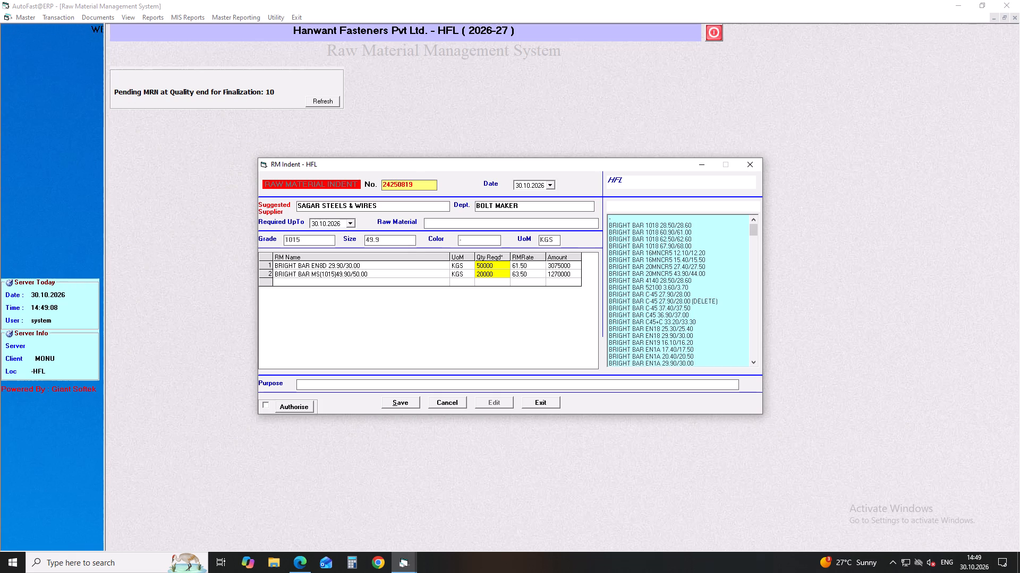
key("ctrl+v")
key("space")
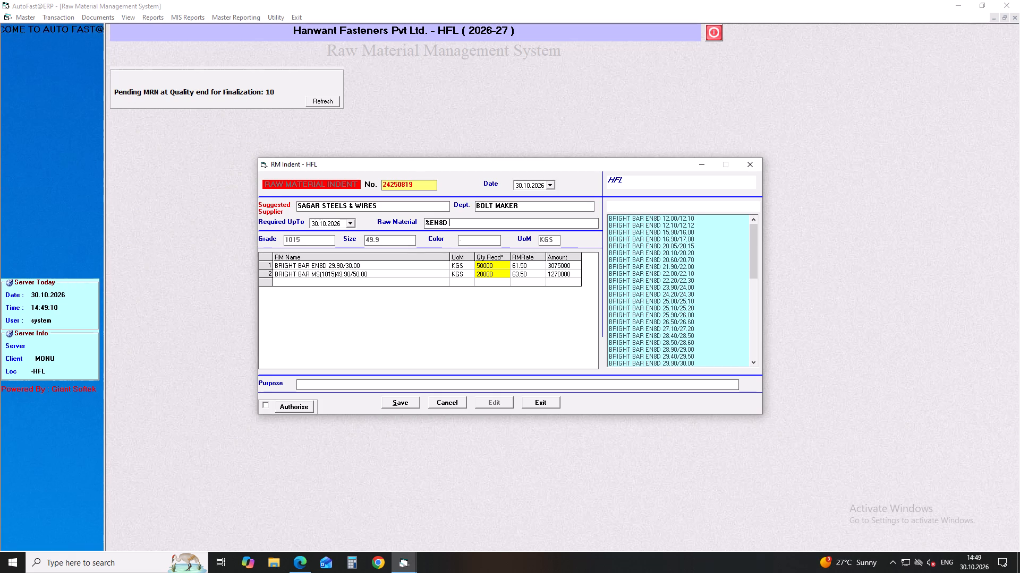
key("3")
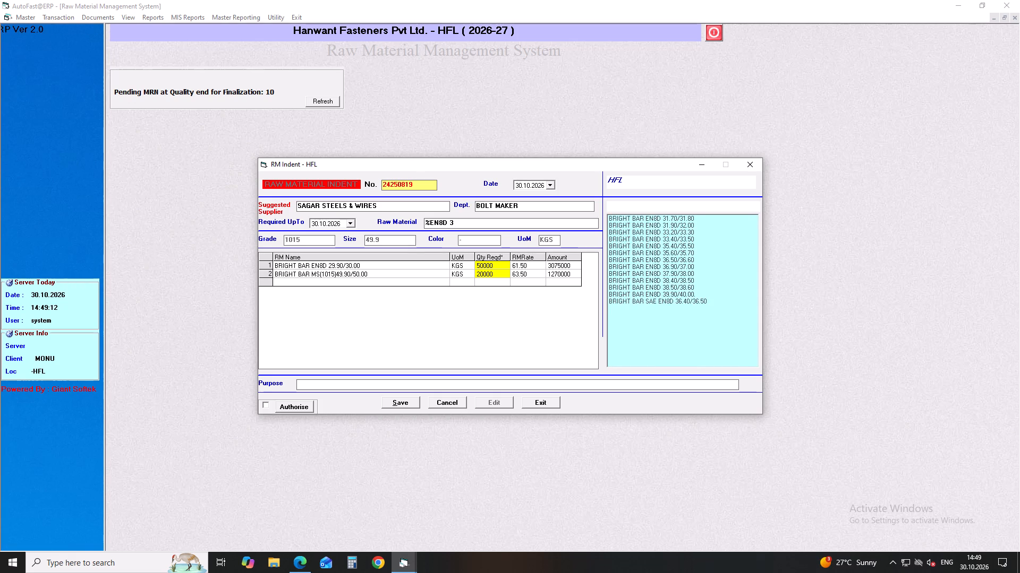
type("6.")
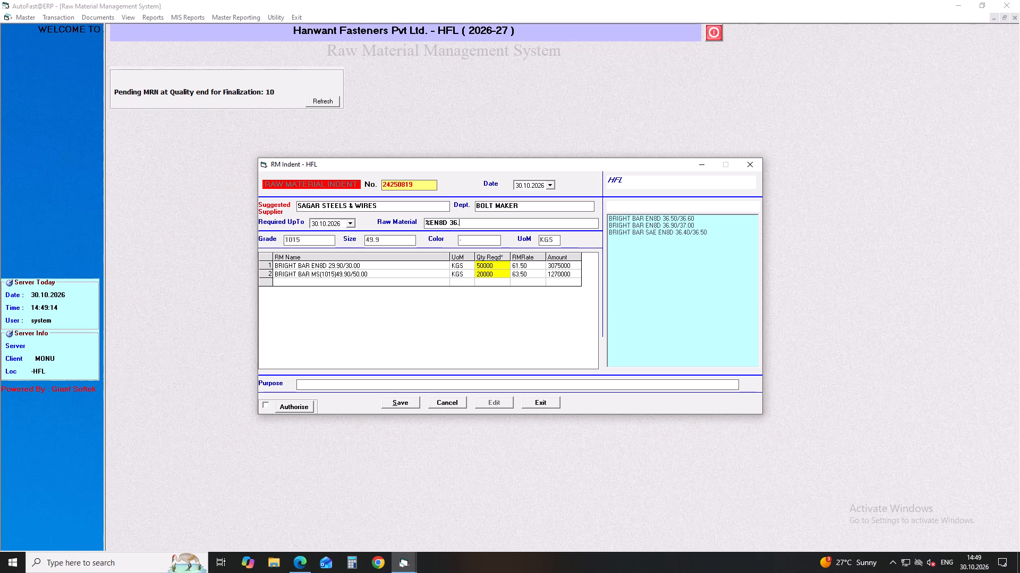
key("Down")
key("Down")
key("Down")
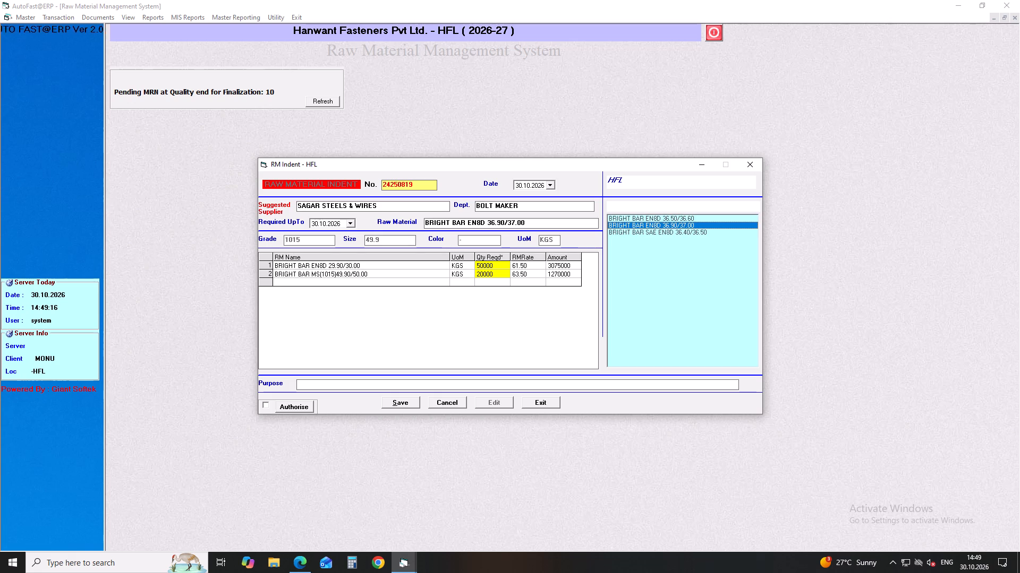
key("Return")
key("Return")
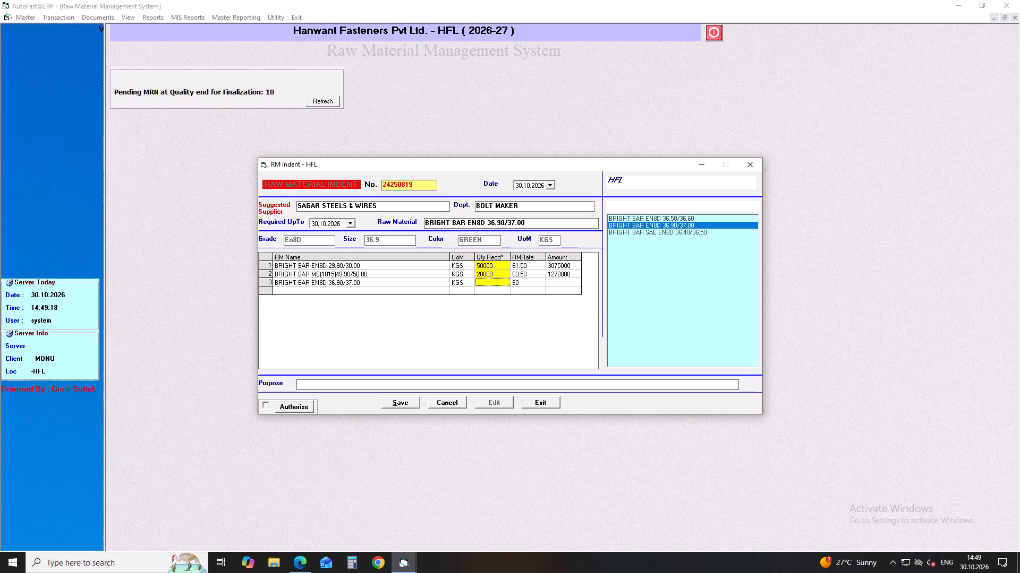
Set the BRIGHT BAR EN8D 36.90/37.00 line to a required quantity of 10000 and a rate of 65.
type("10000")
key("Right")
key("BackSpace")
key("BackSpace")
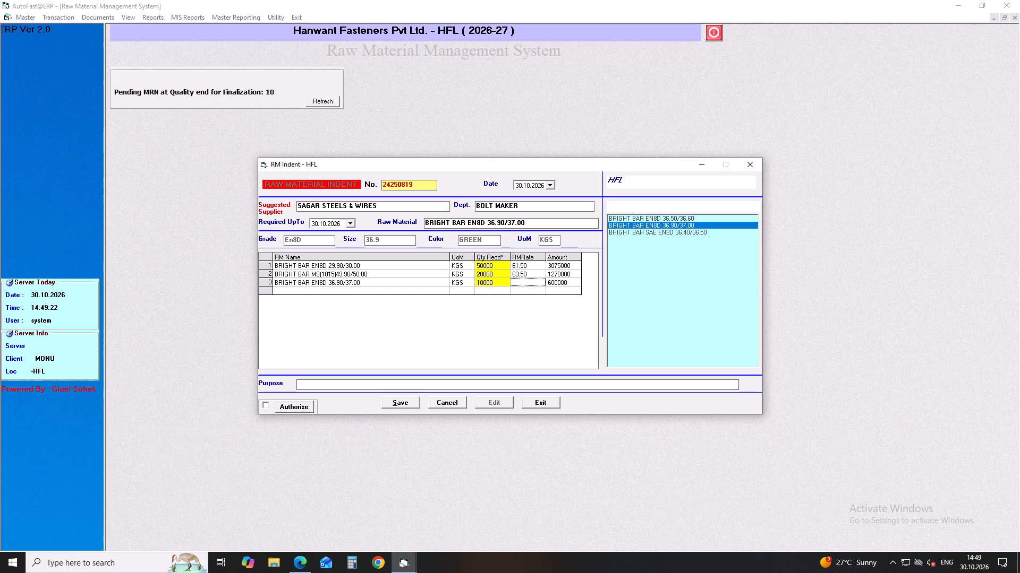
key("BackSpace")
key("BackSpace")
key("BackSpace")
type("65")
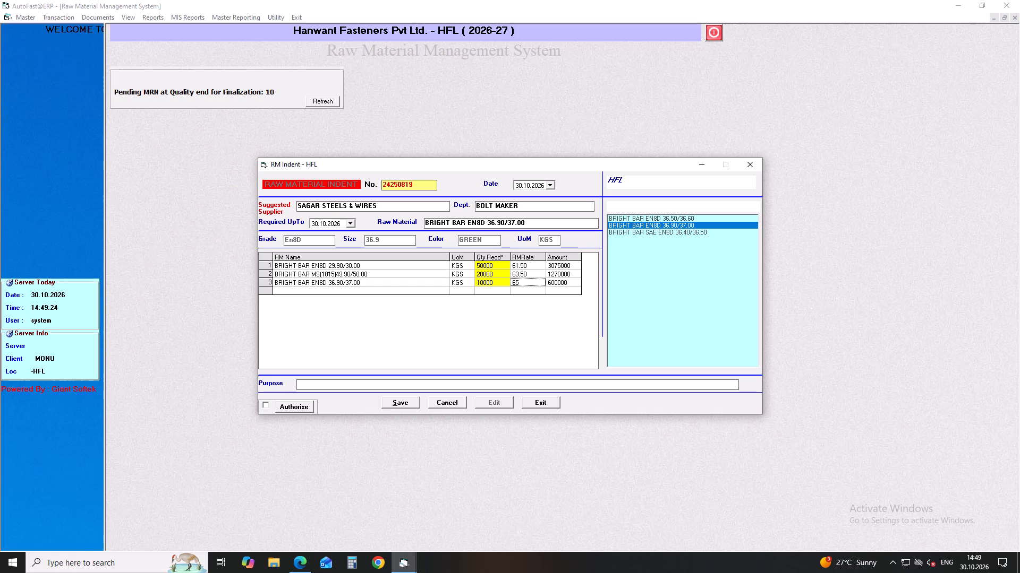
key("Right")
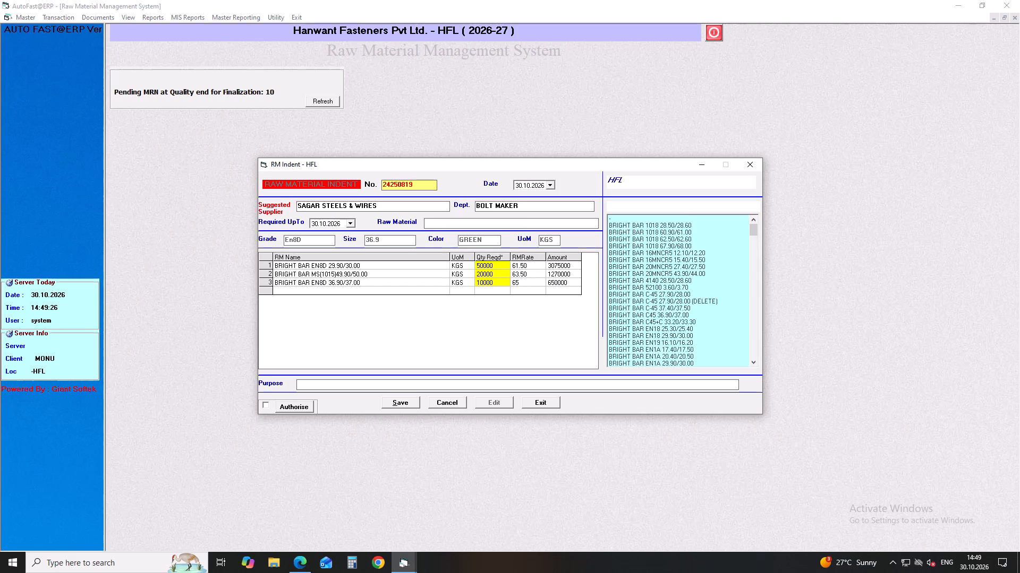
Search raw materials for %EN8D 20. and add BRIGHT BAR EN8D 20.10/20.20 as the indent's fourth item.
key("ctrl+v")
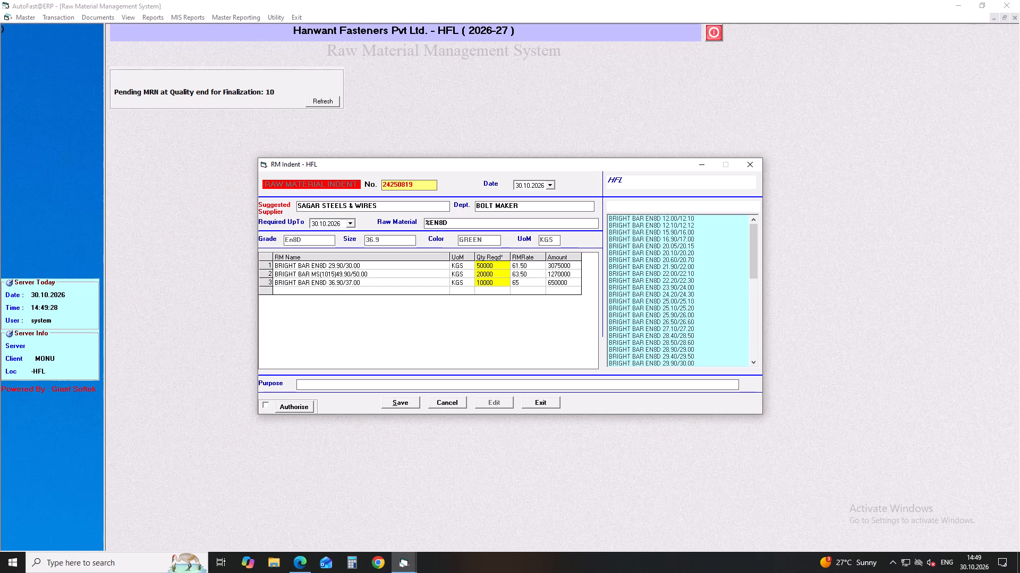
key("space")
type("20.")
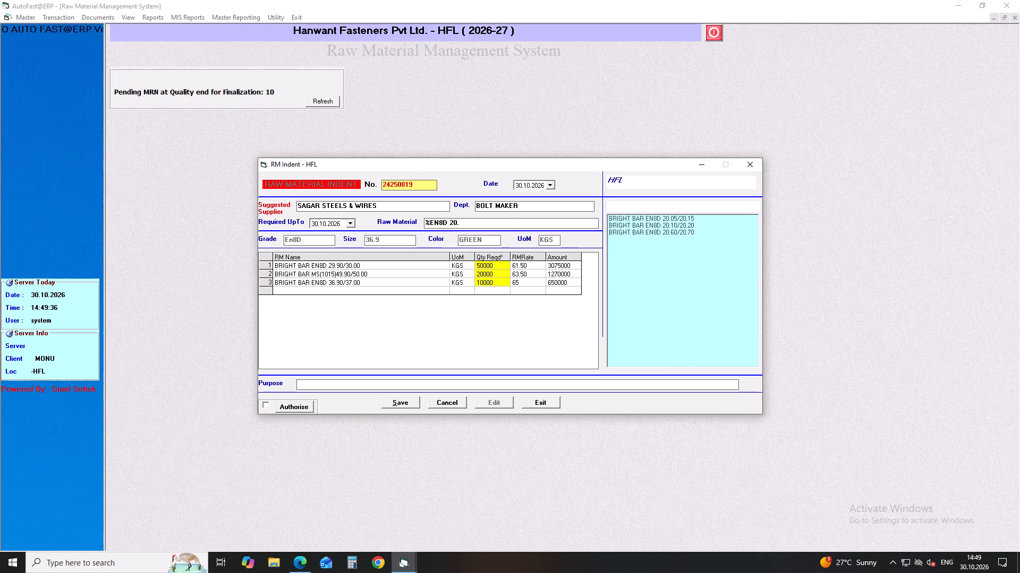
key("Down")
key("Down")
key("Down")
key("Return")
key("Return")
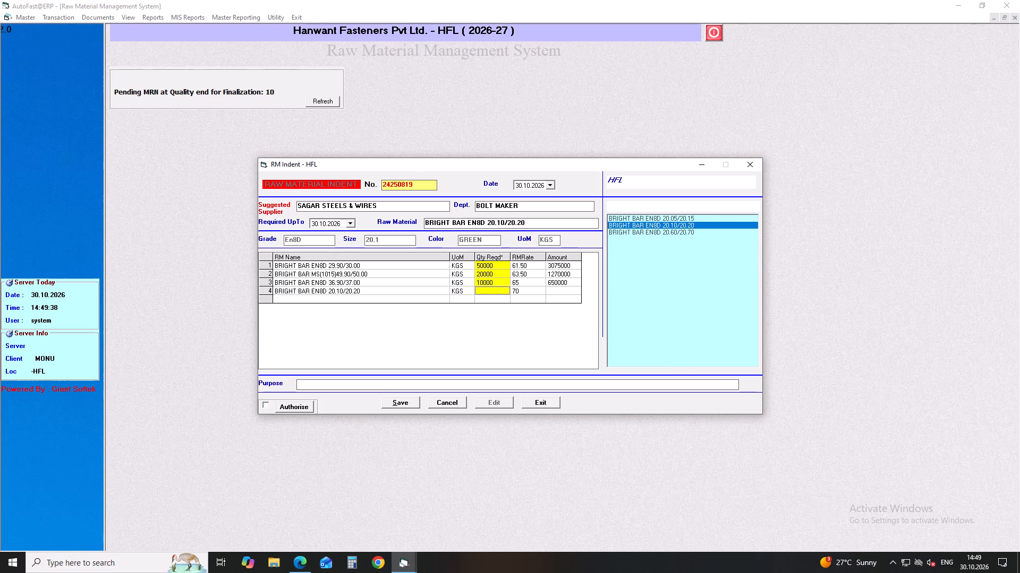
Set the BRIGHT BAR EN8D 20.10/20.20 line to a required quantity of 10000 and a rate of 66.
type("10000")
key("Right")
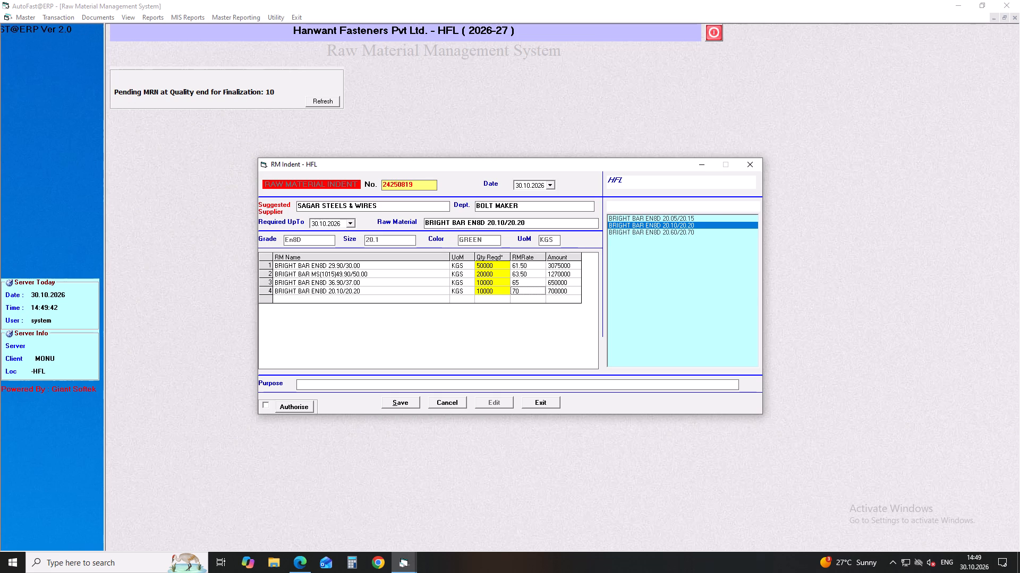
key("BackSpace")
key("BackSpace")
type("66")
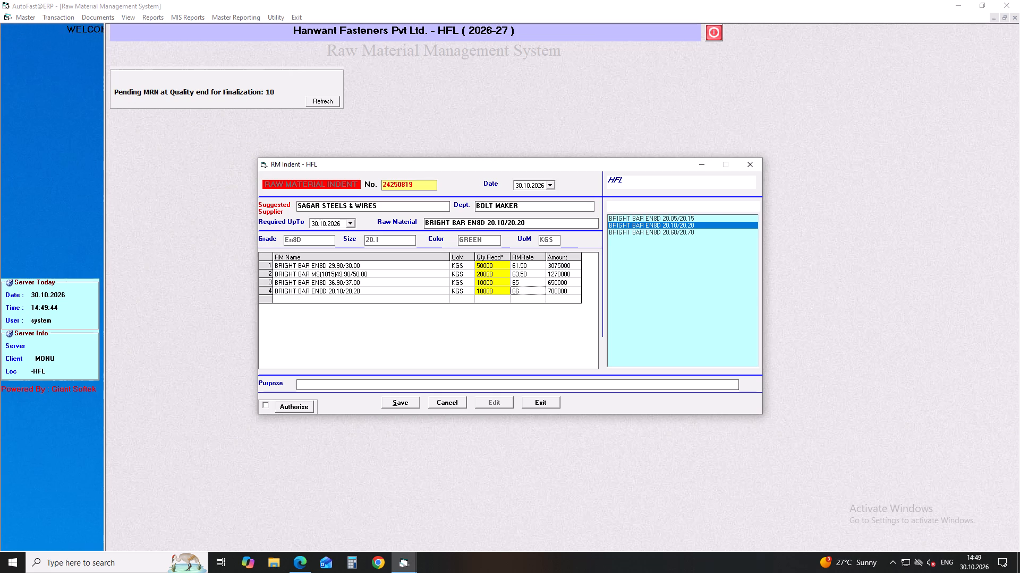
key("Right")
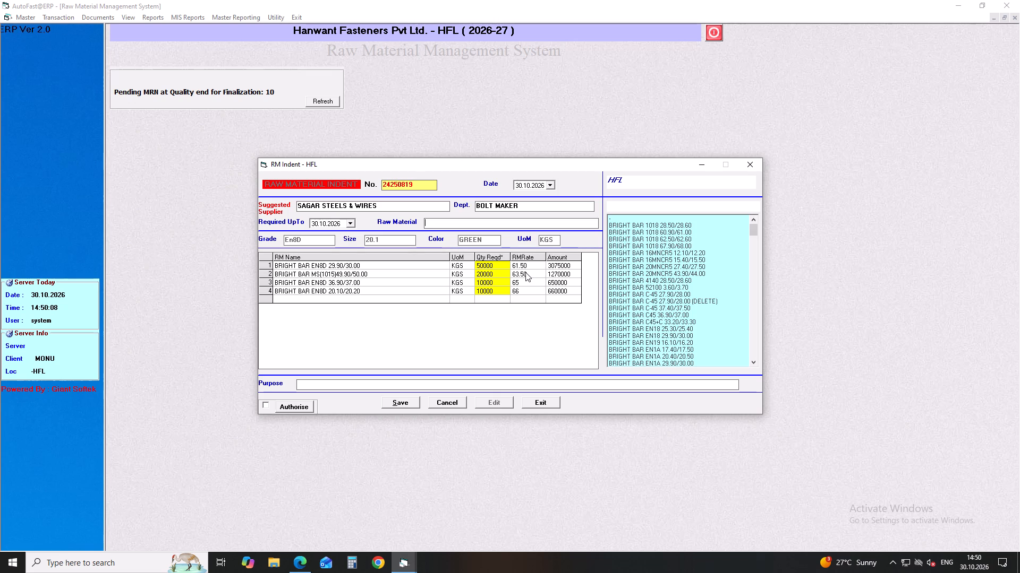
Save and authorise the raw material indent, and close the indent form.
left_click(402, 403)
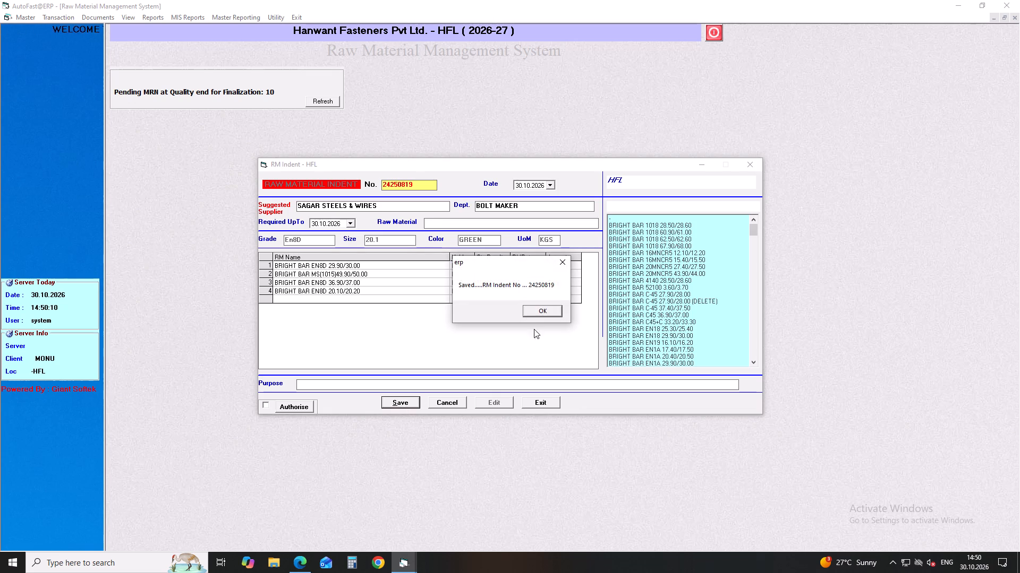
left_click(539, 316)
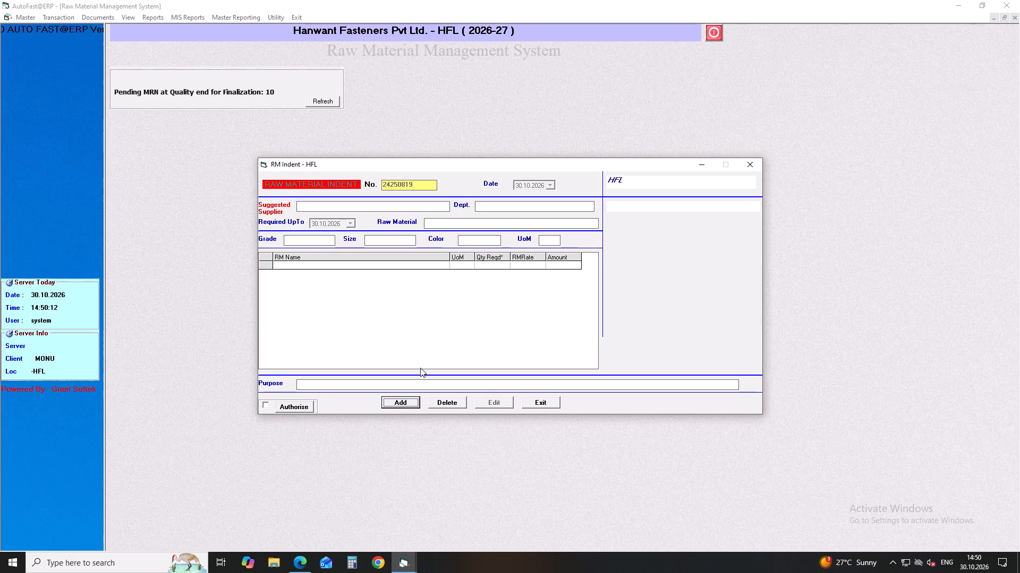
left_click(277, 405)
left_click(475, 314)
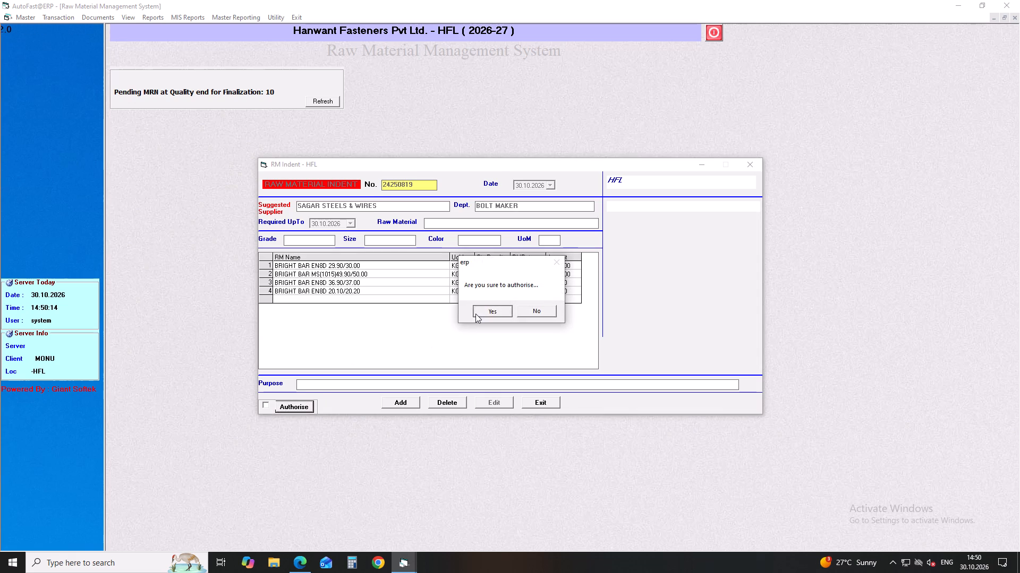
left_click(755, 161)
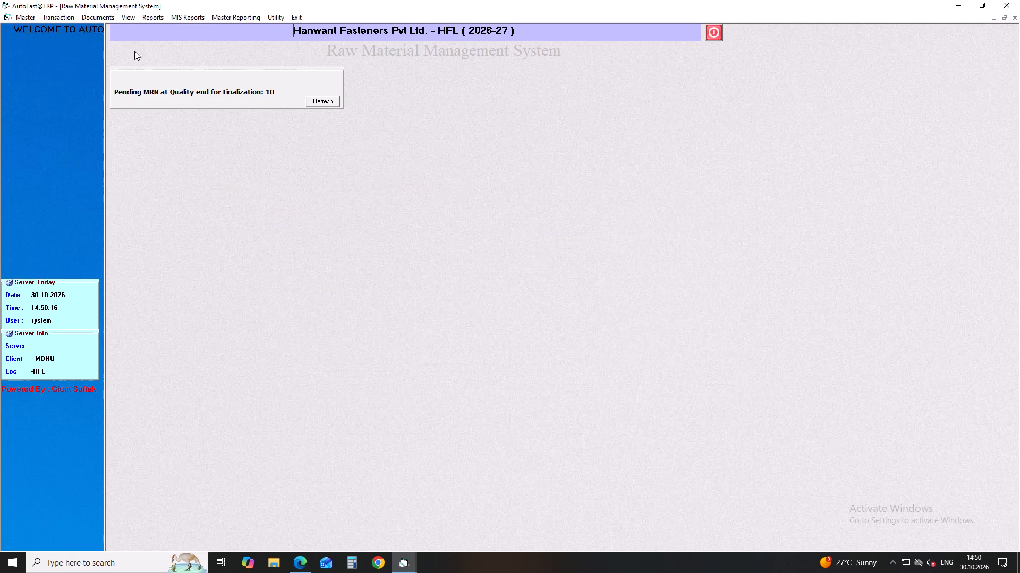
Start a raw material purchase order from indent 24250819 with SAGAR STEELS & WIRES as supplier and consignee.
left_click(66, 16)
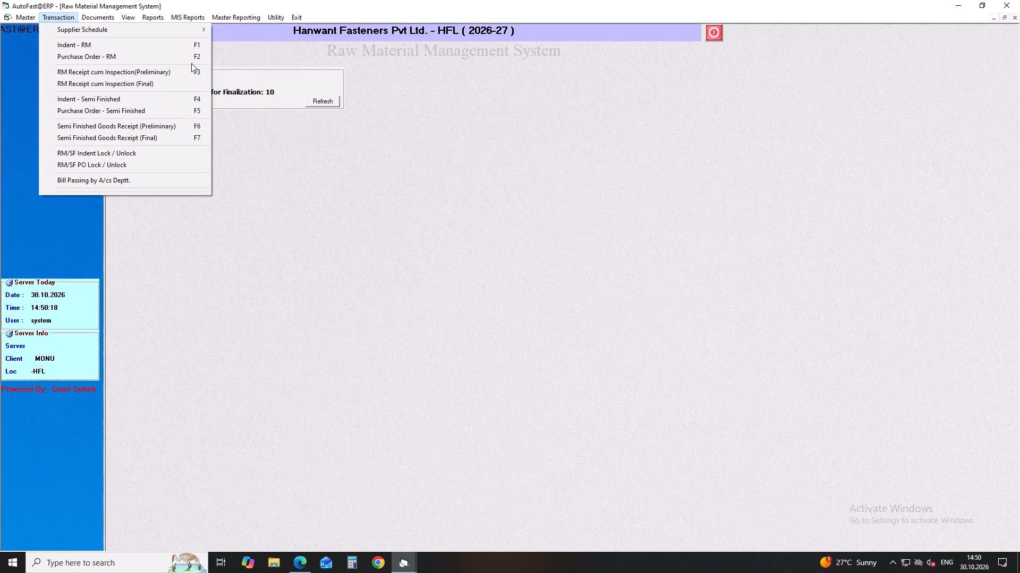
left_click(191, 58)
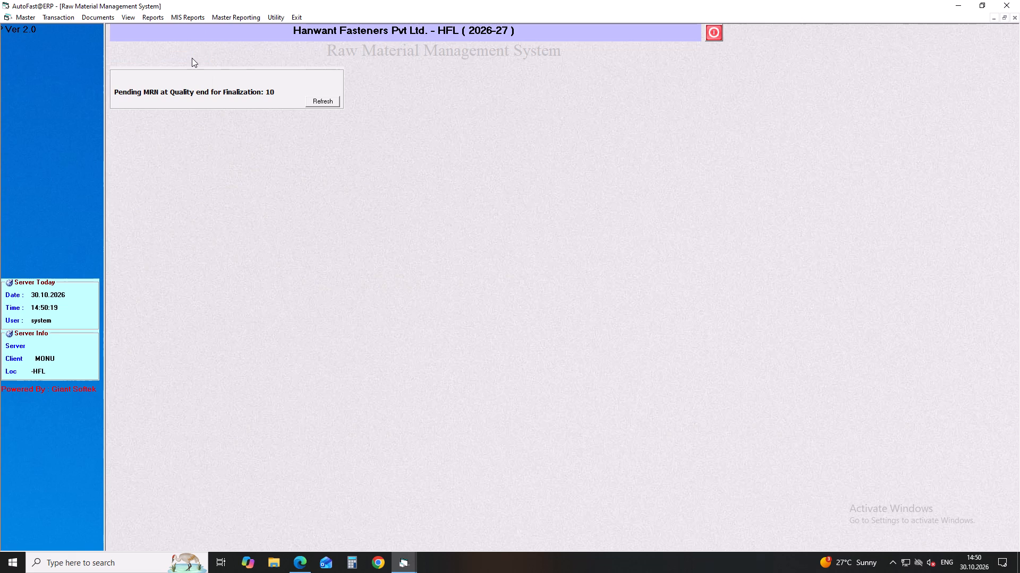
key("Return")
key("Return")
key("Return")
key("Return")
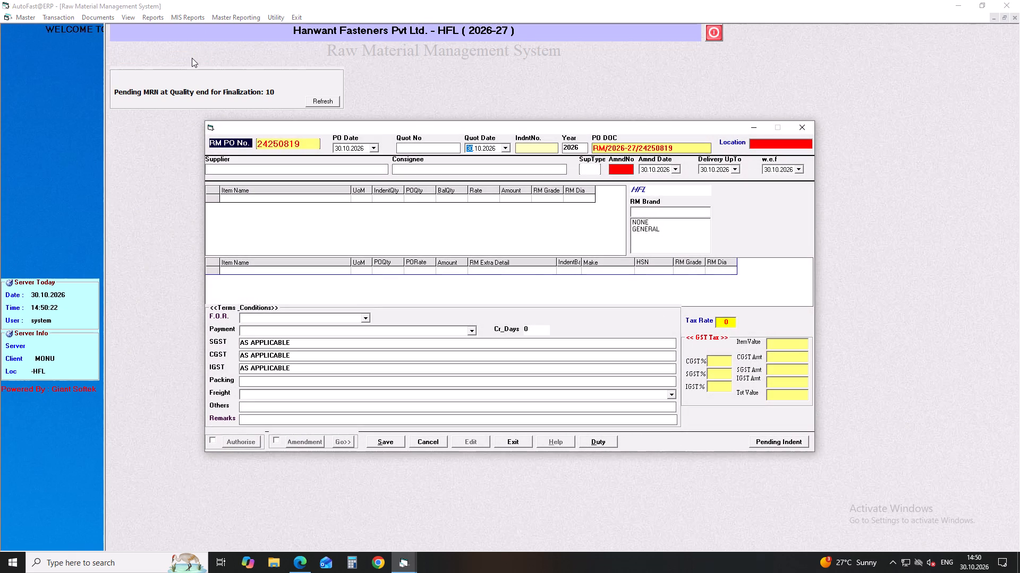
key("Return")
key("2")
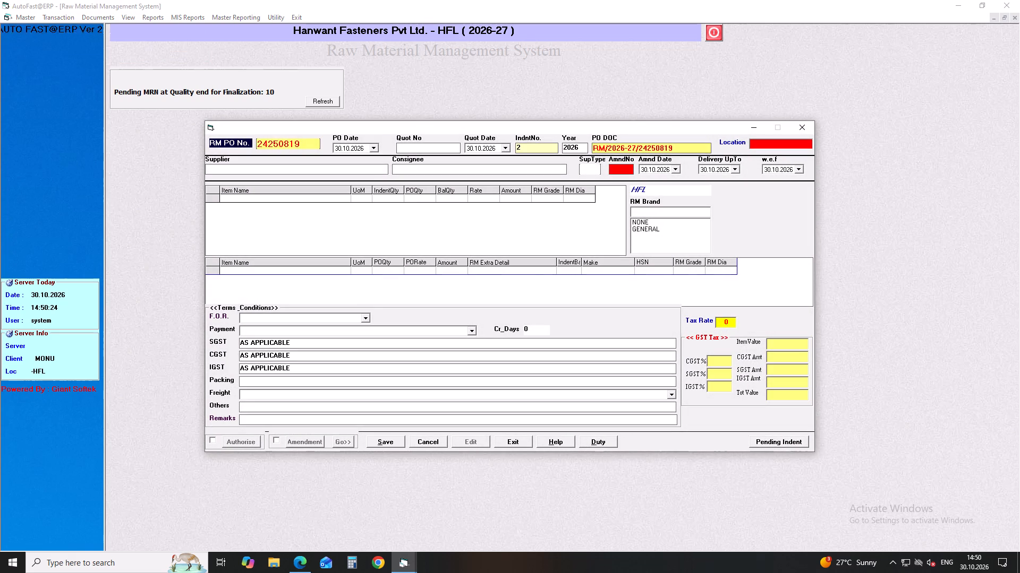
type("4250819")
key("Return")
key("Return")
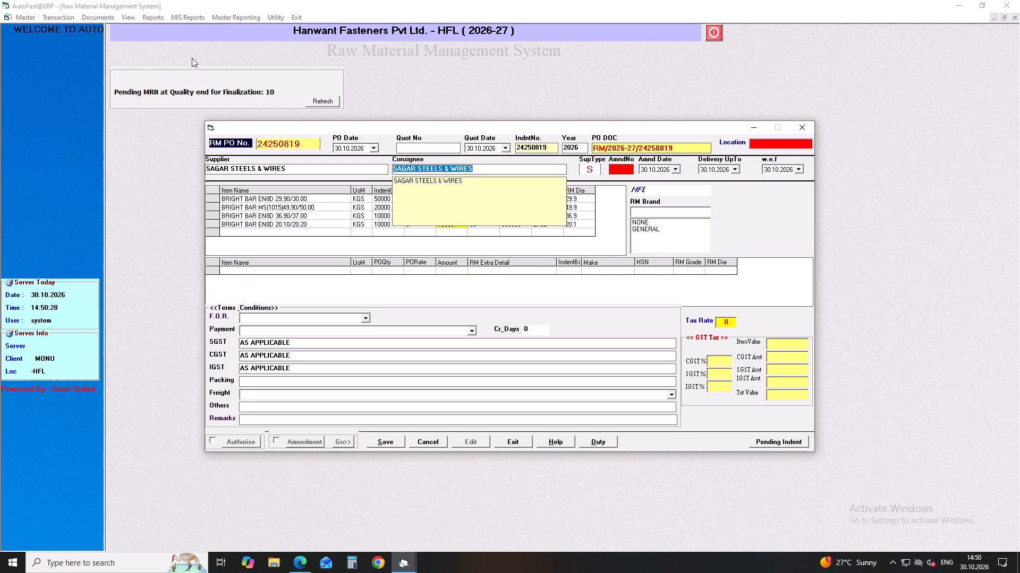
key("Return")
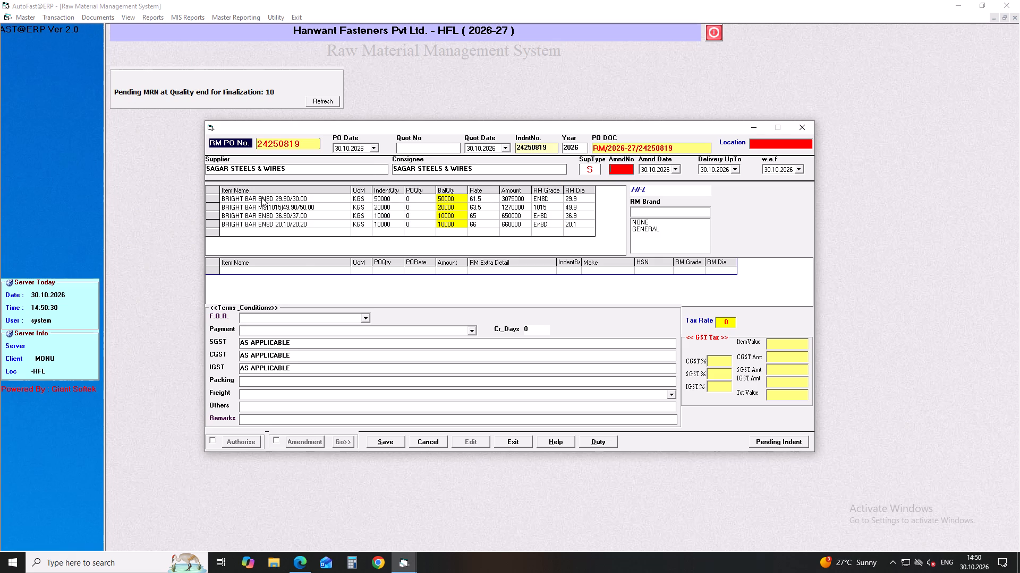
Add all four indent items, the three EN8D bars and the MS(1015) bar, to the purchase order lines.
double_click(261, 197)
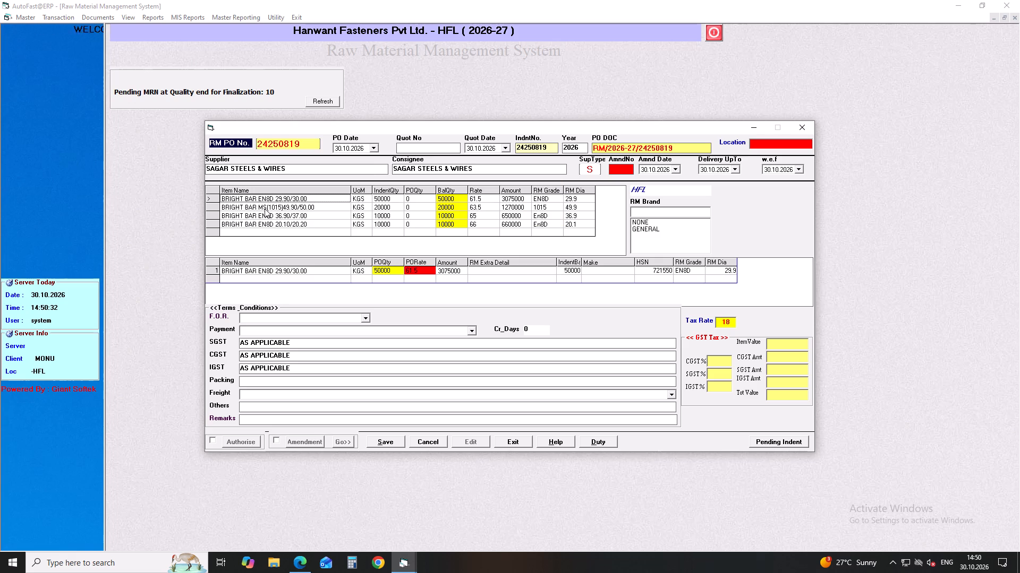
double_click(268, 207)
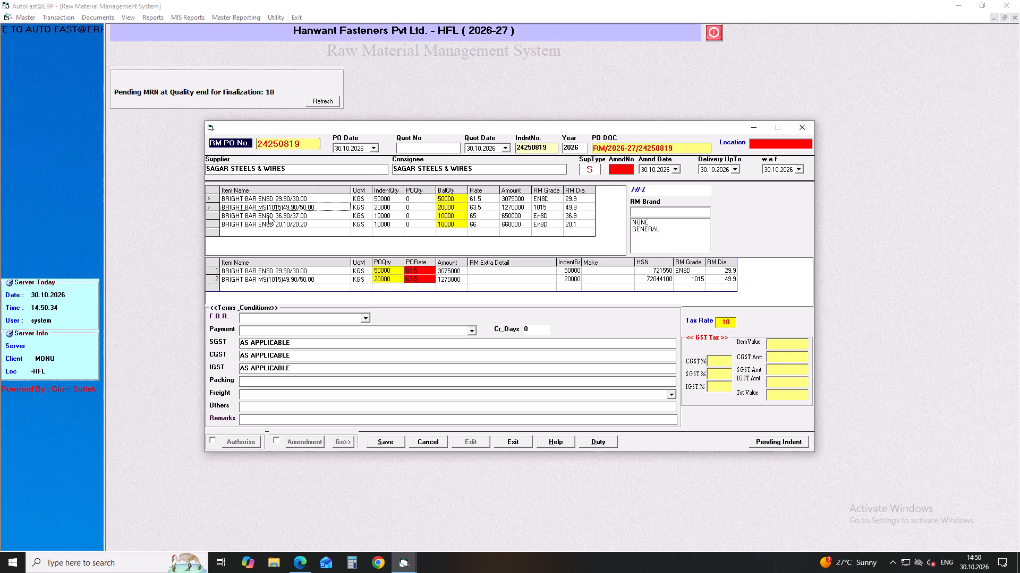
double_click(268, 215)
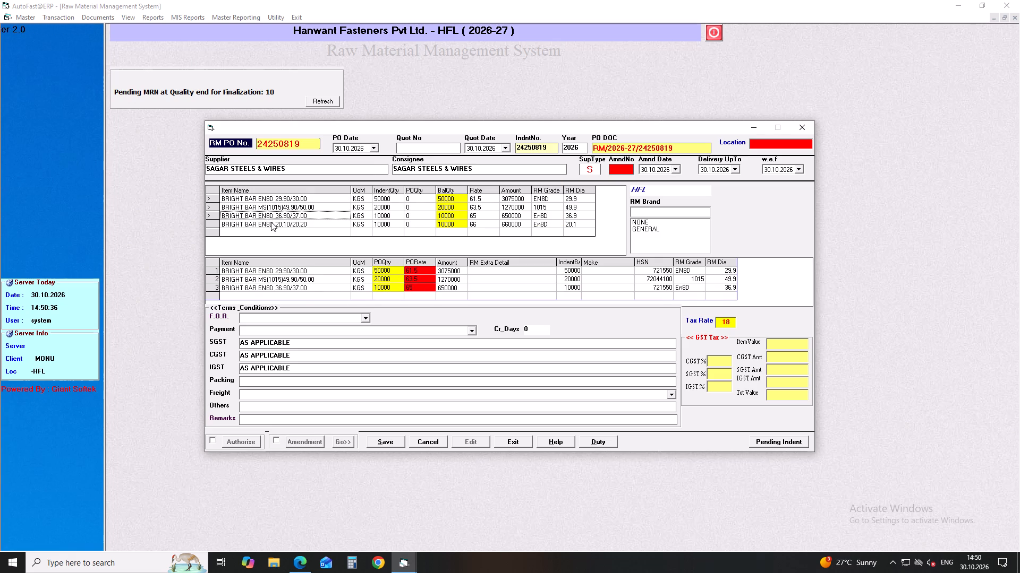
double_click(271, 221)
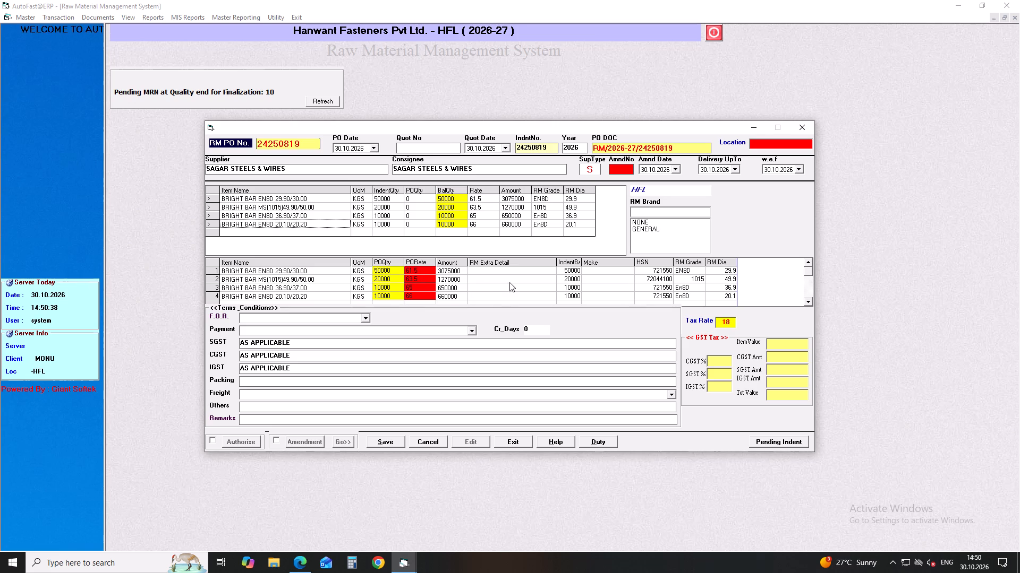
Enter LUDHIANA as the RM extra detail of the BRIGHT BAR EN8D 29.90/30.00 order line.
left_click(510, 272)
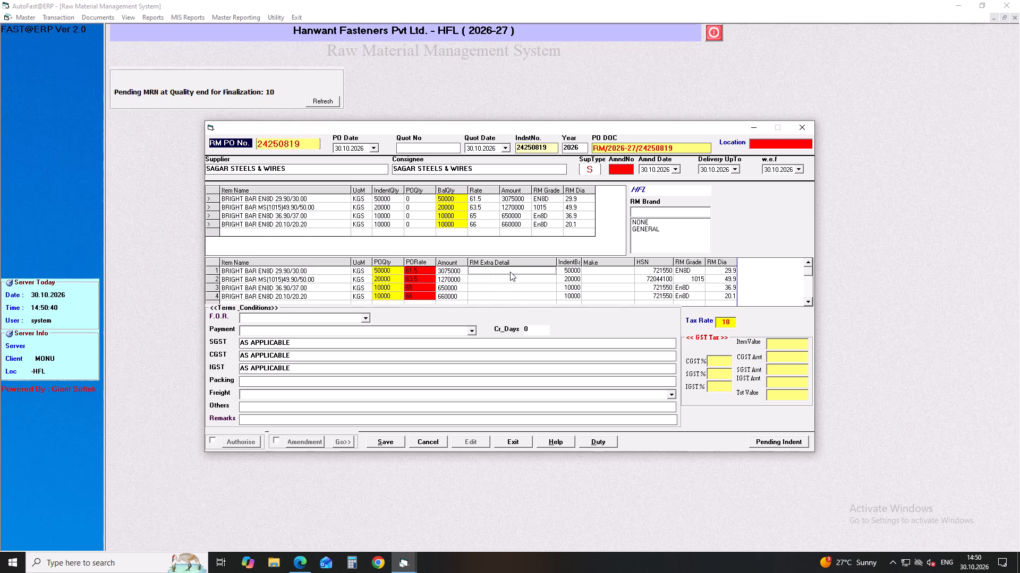
type("ll")
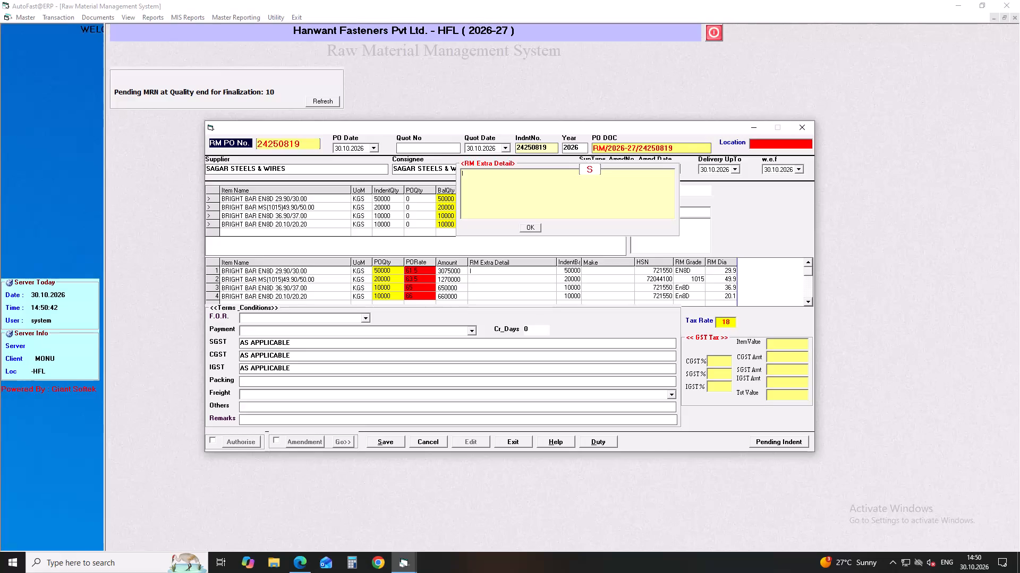
key("BackSpace")
key("BackSpace")
key("BackSpace")
key("BackSpace")
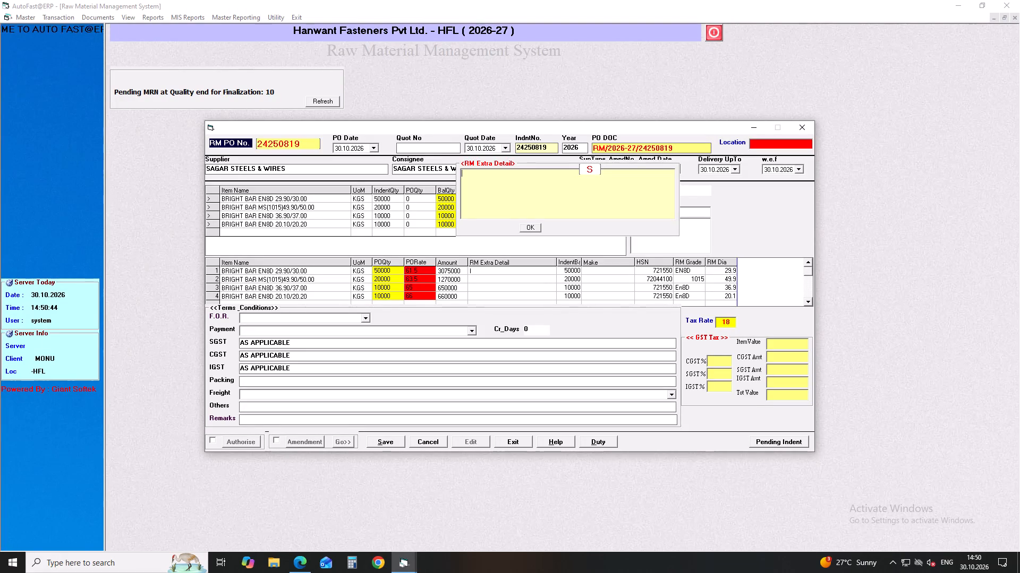
type("LUDHIANA")
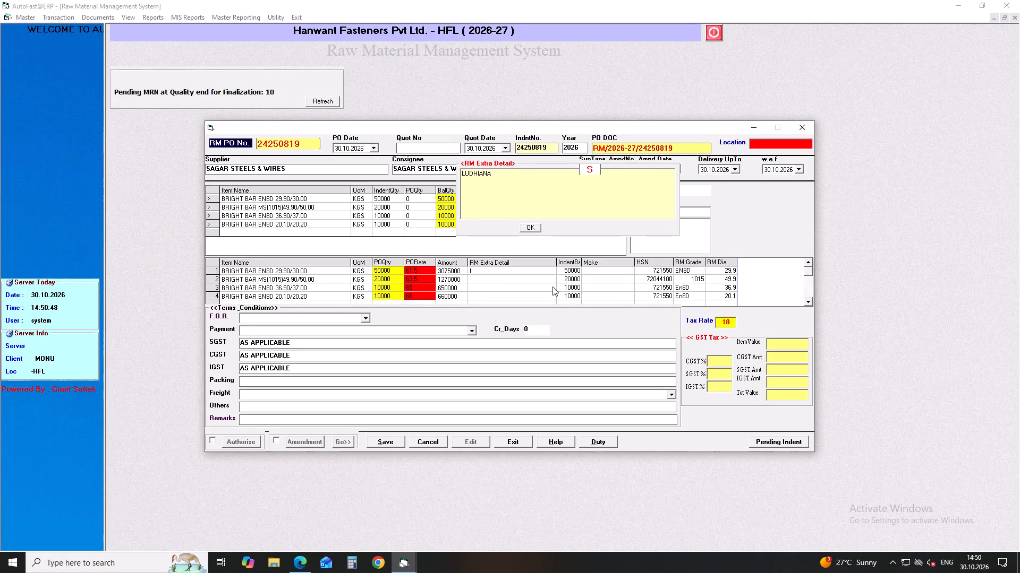
left_click(535, 228)
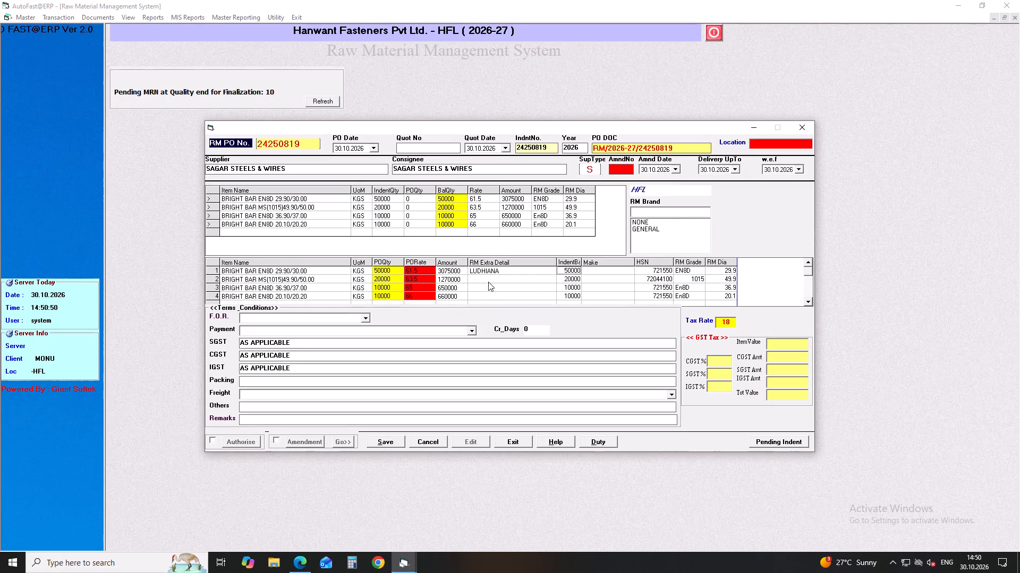
Enter LUDHIANA as the RM extra detail of the BRIGHT BAR MS(1015)49.90/50.00 order line.
left_click(489, 279)
type("LLUDHIANA")
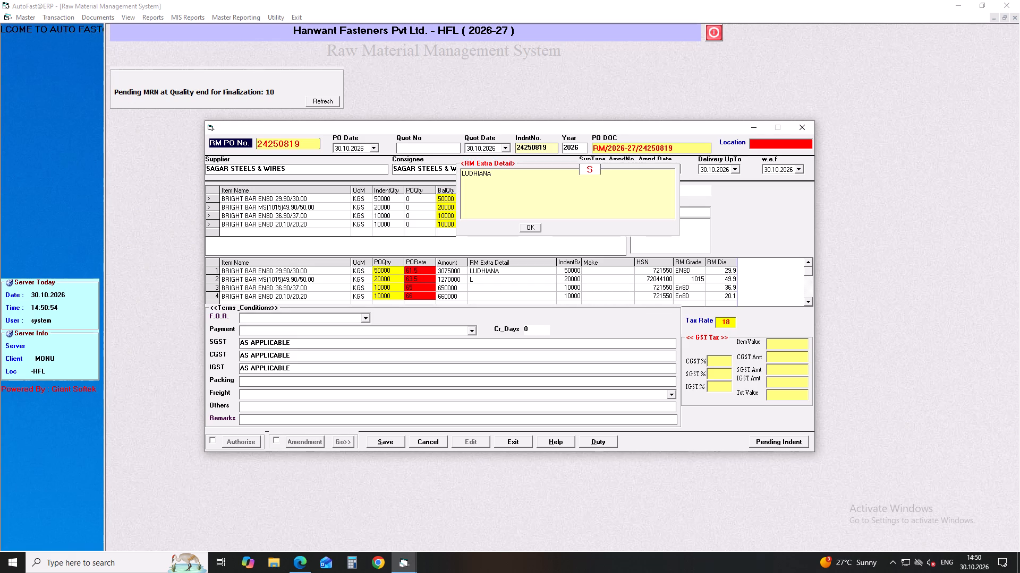
left_click(521, 229)
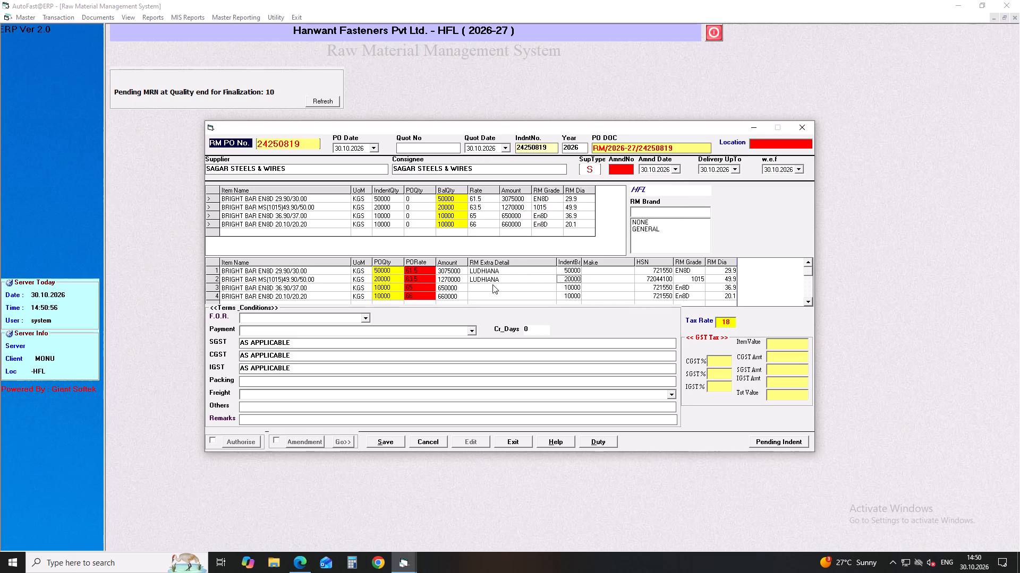
Enter LHT LUDHIANA as the RM extra detail of the BRIGHT BAR EN8D 36.90/37.00 order line.
left_click(492, 284)
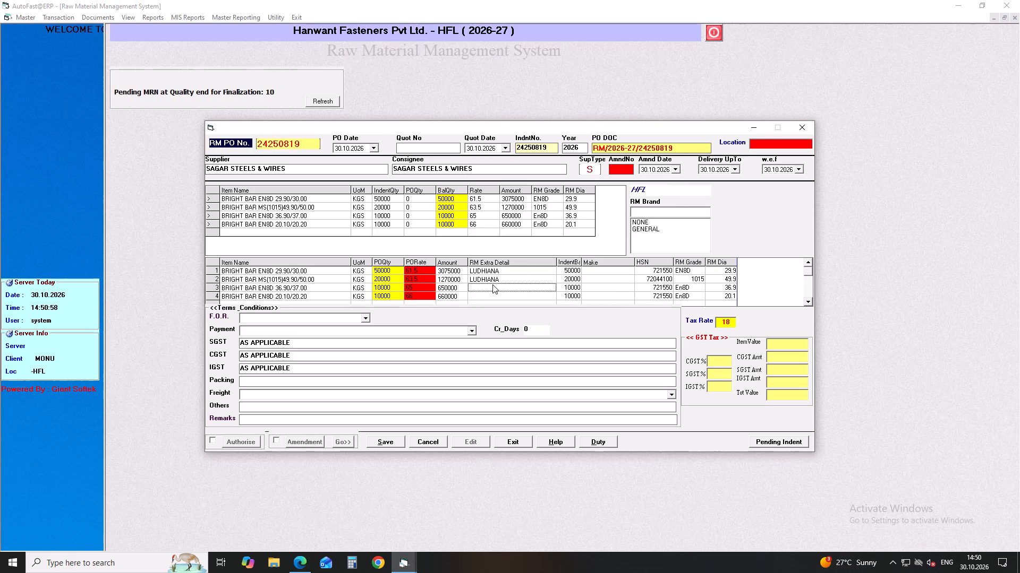
type("LL")
type("HT")
key("space")
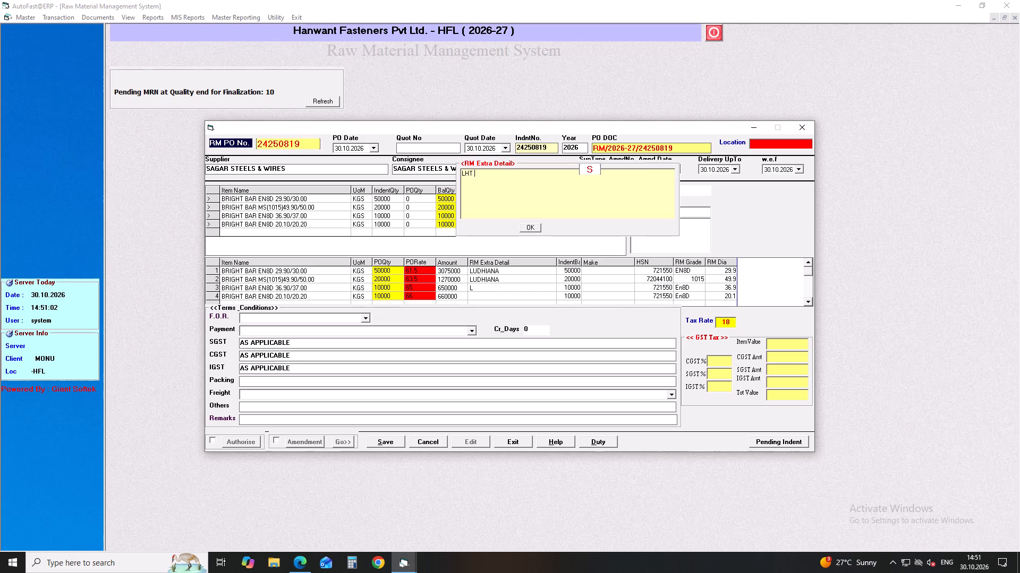
type("LUDHIANA")
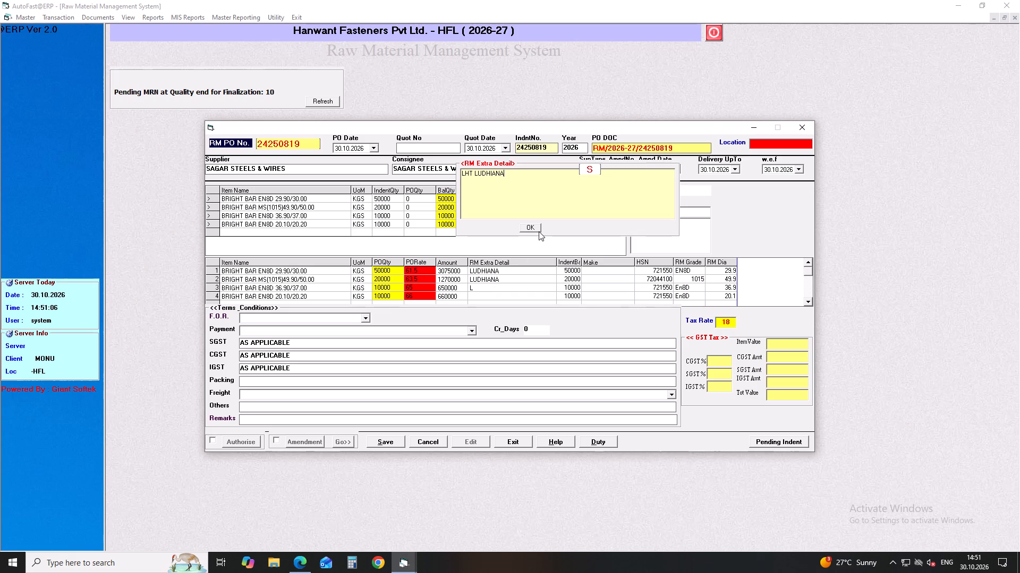
left_click(534, 225)
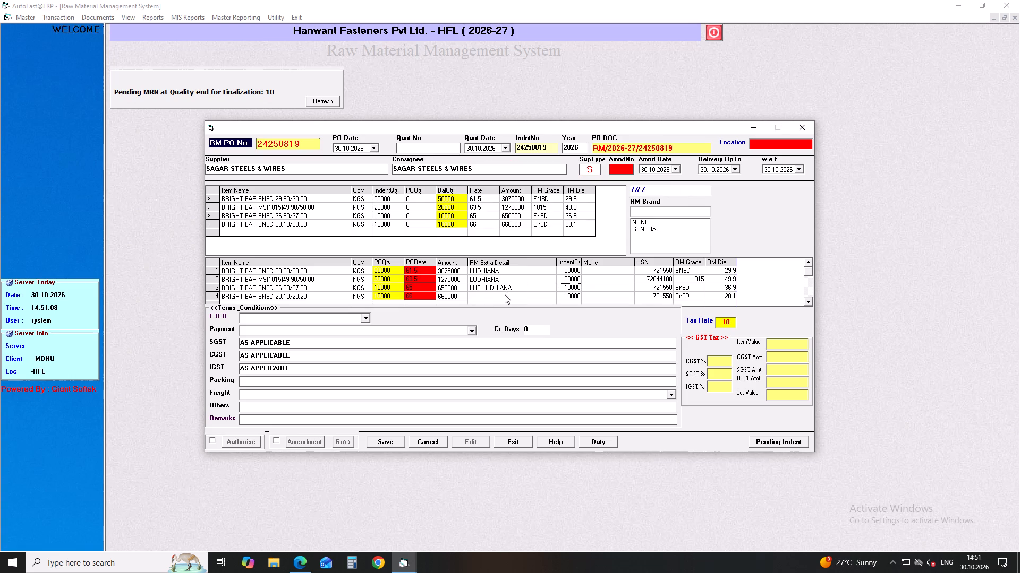
Enter LHT LUDHIANA as the RM extra detail of the BRIGHT BAR EN8D 20.10/20.20 order line.
left_click(505, 294)
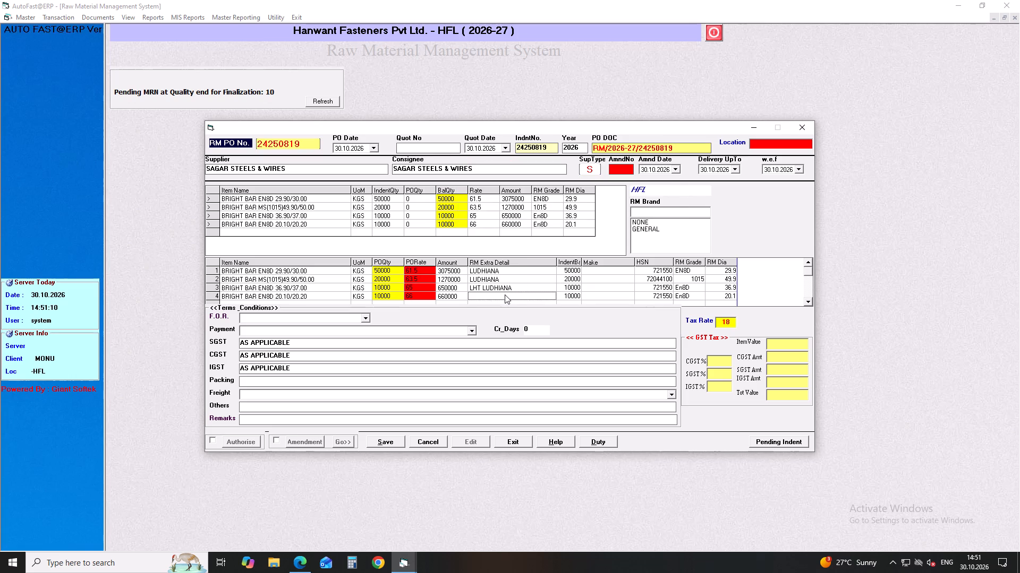
type("LL")
type("HA")
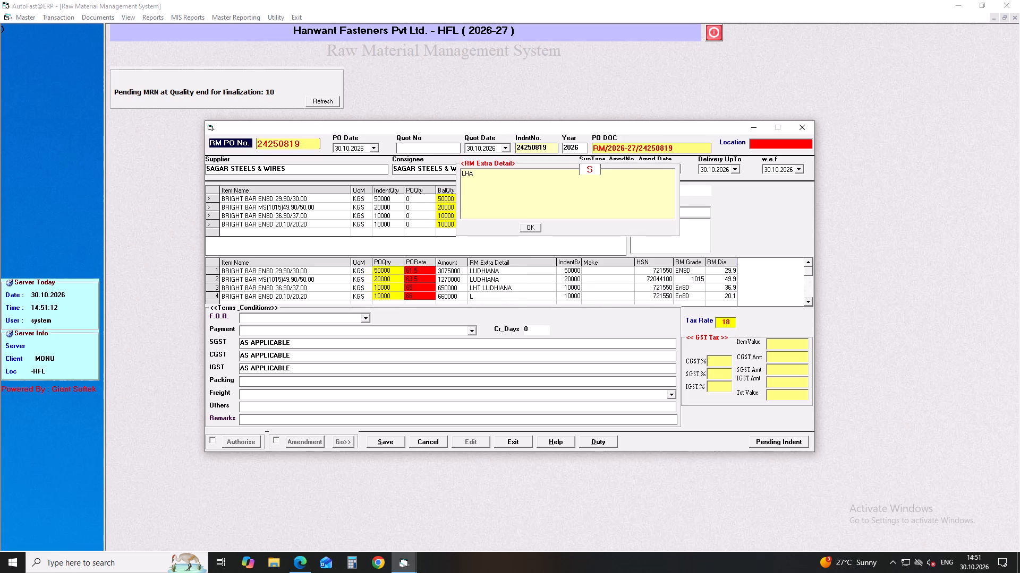
key("BackSpace")
type("T")
key("space")
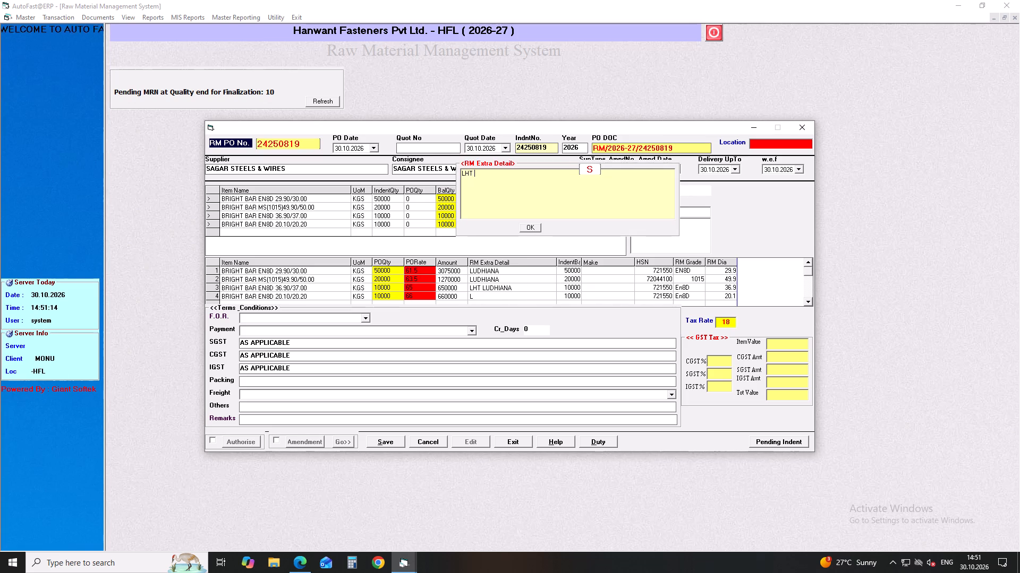
type("LL")
key("BackSpace")
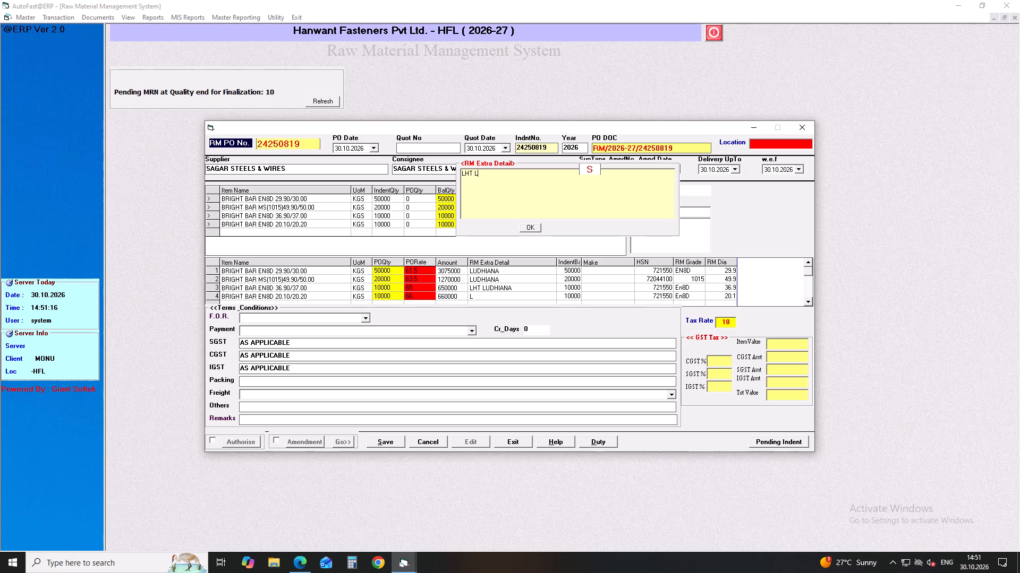
type("UDHIANA")
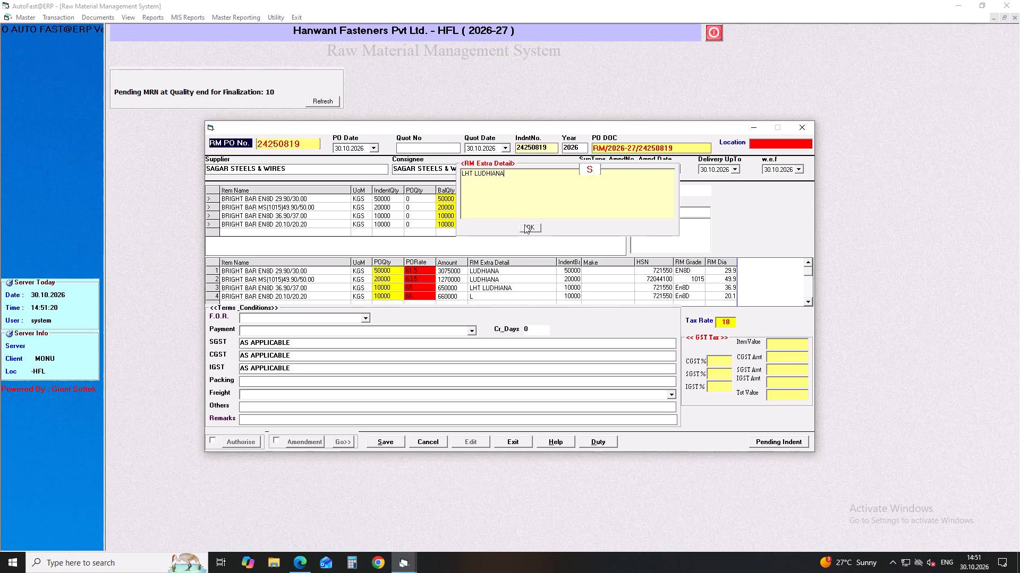
left_click(524, 224)
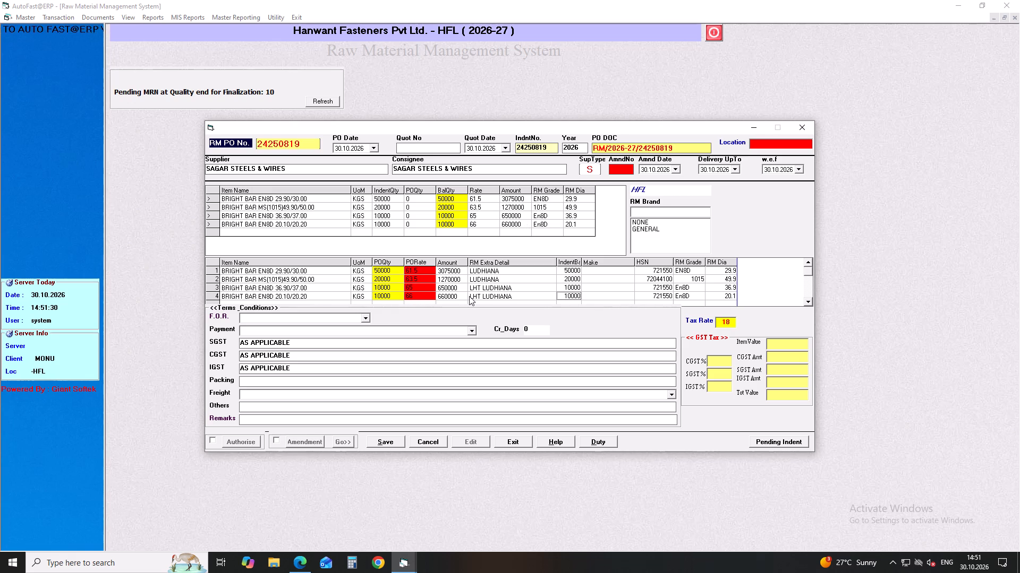
Set the order's F.O.R. term to a dash and its payment term to WITHIN 45 DAYS.
left_click(318, 315)
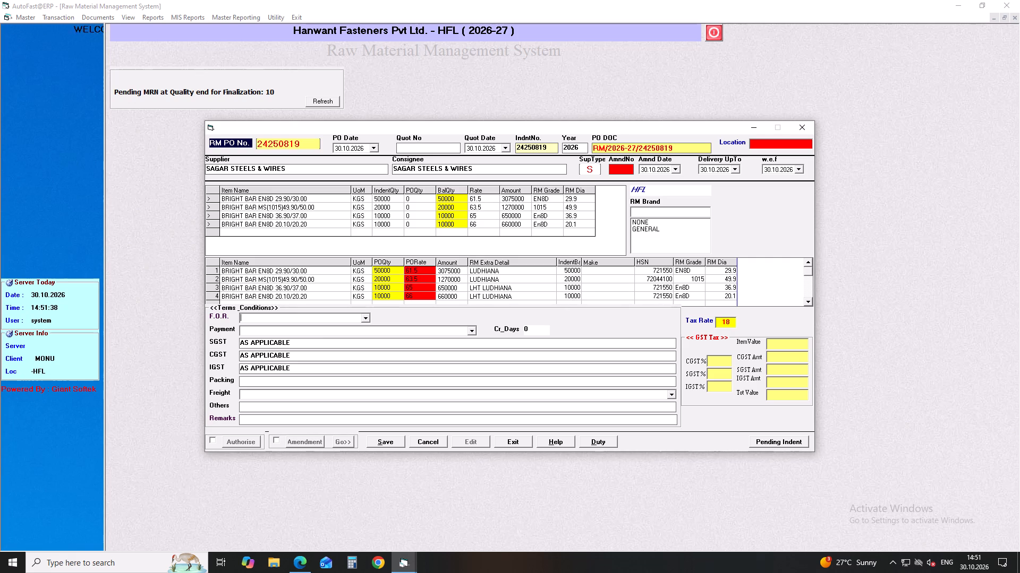
key("minus")
key("Return")
key("Down")
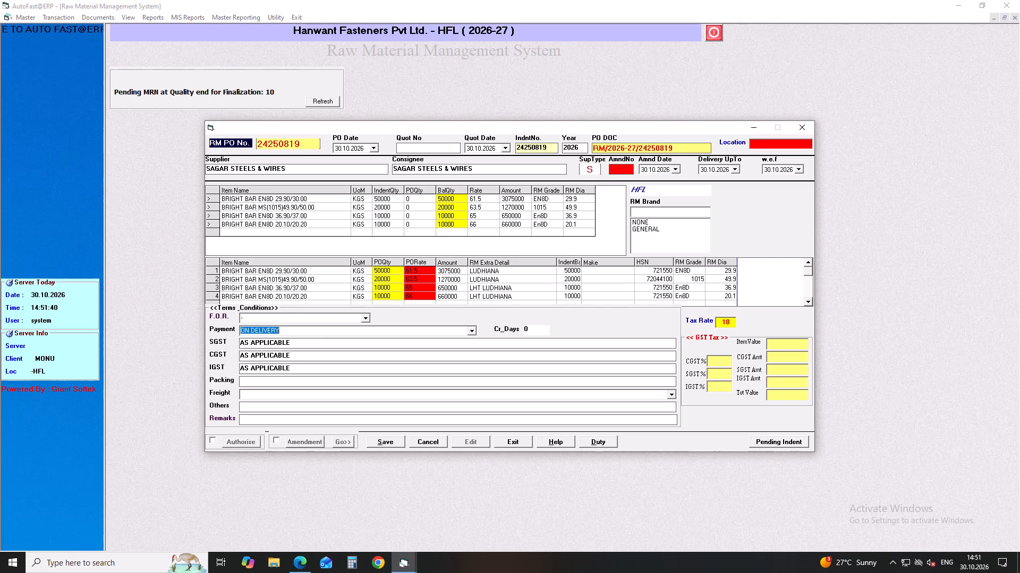
key("Down")
key("Down")
key("Return")
Keep the SGST, CGST and IGST terms and enter a dash for packing, freight, others and remarks.
key("Return")
key("Return")
key("Return")
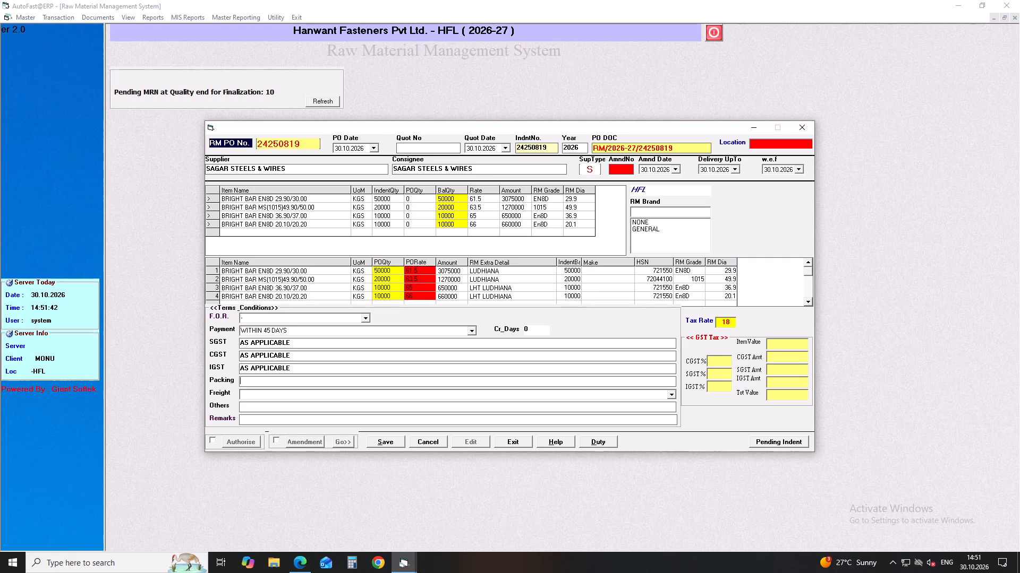
key("minus")
key("Return")
key("minus")
key("Return")
key("minus")
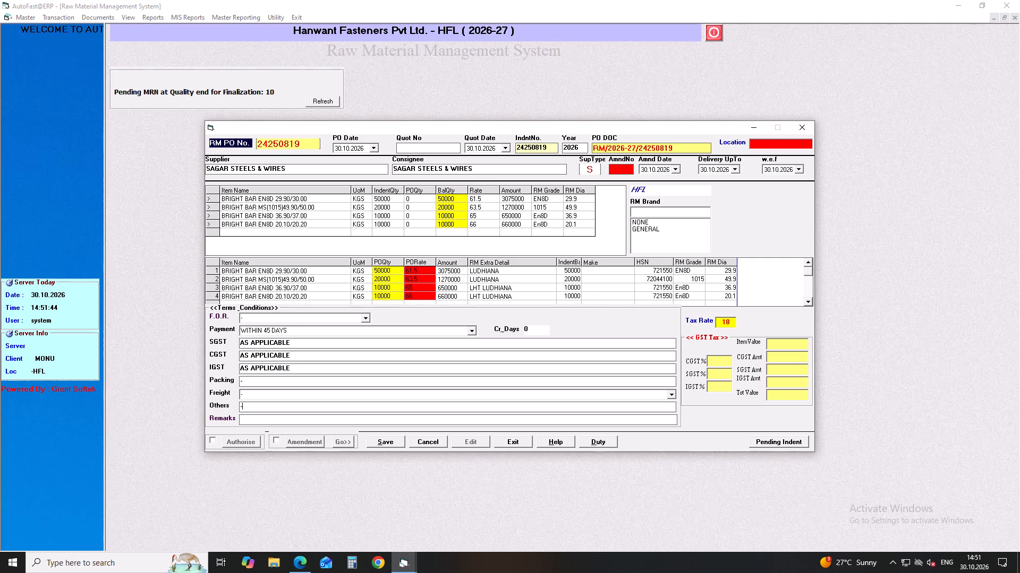
key("Return")
key("minus")
key("Return")
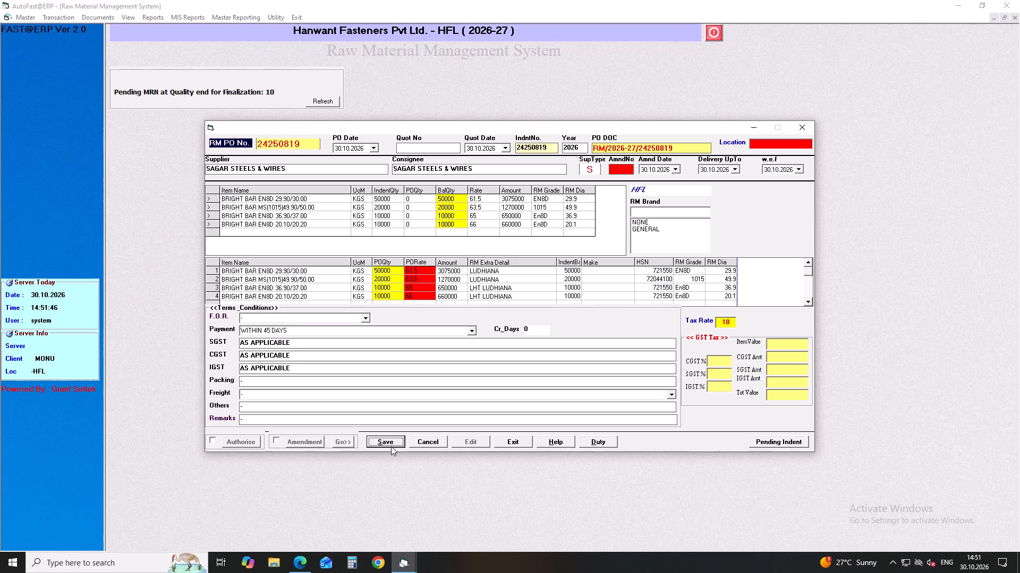
Save the raw material purchase order and approve it as OK.
left_click(392, 444)
left_click(492, 310)
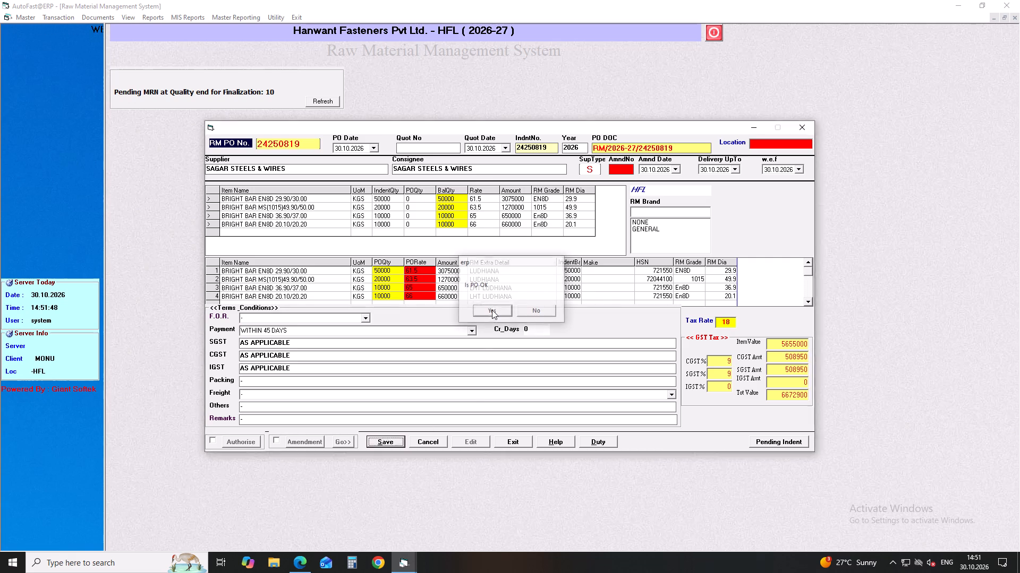
left_click(532, 309)
Authorise purchase order 24250819 and close the purchase order form.
left_click(212, 441)
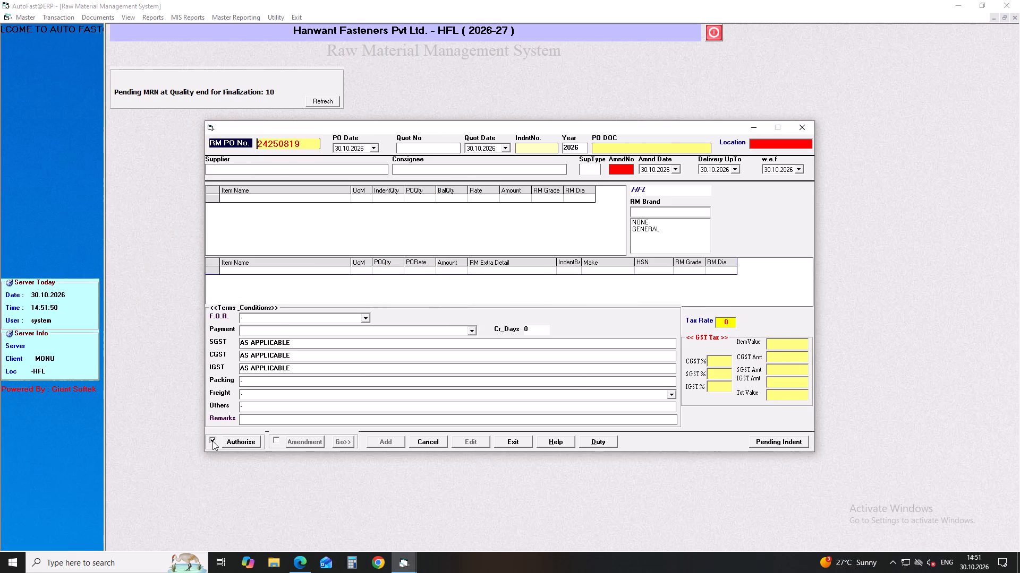
left_click(225, 441)
left_click(502, 311)
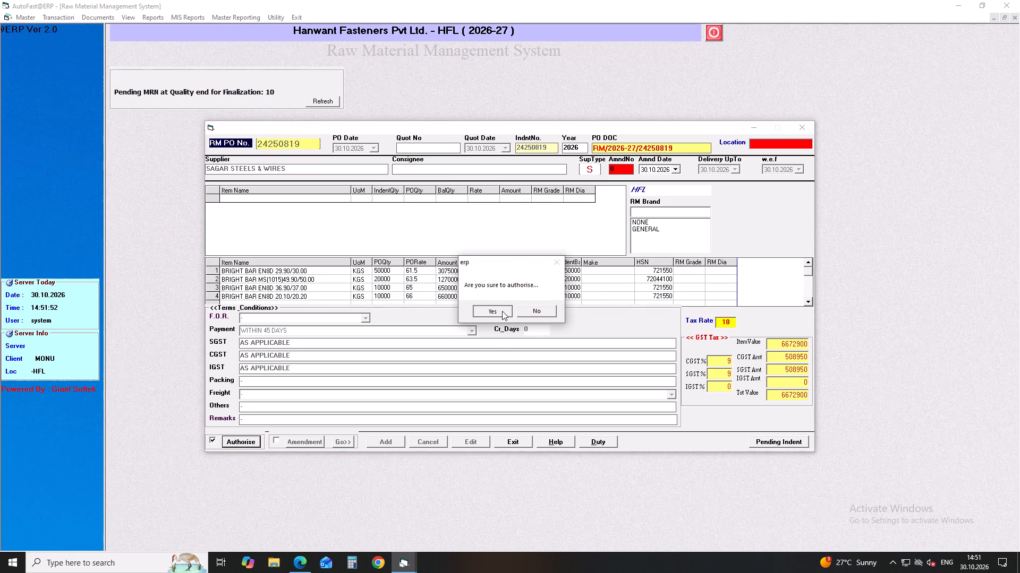
left_click(535, 311)
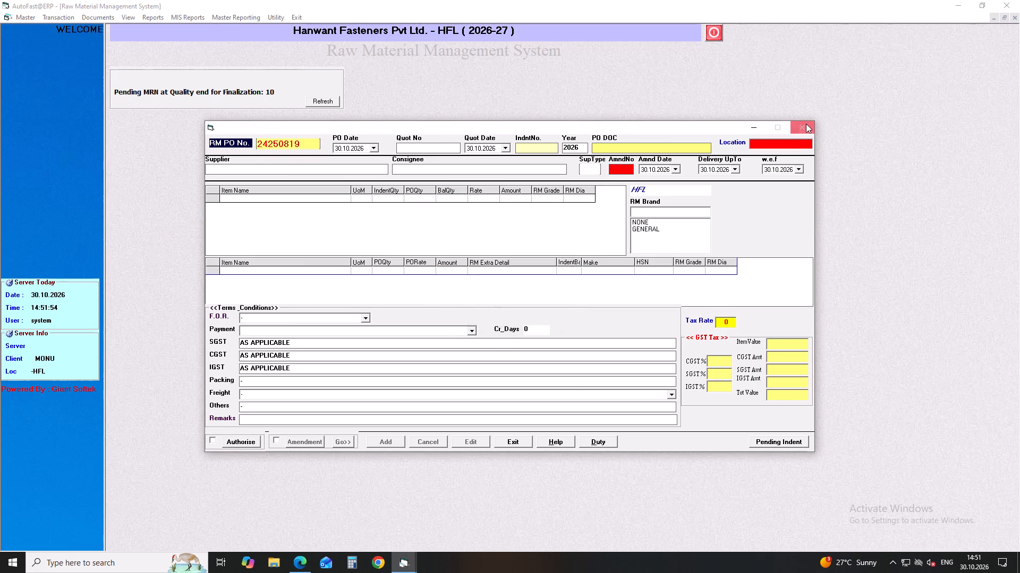
left_click(806, 124)
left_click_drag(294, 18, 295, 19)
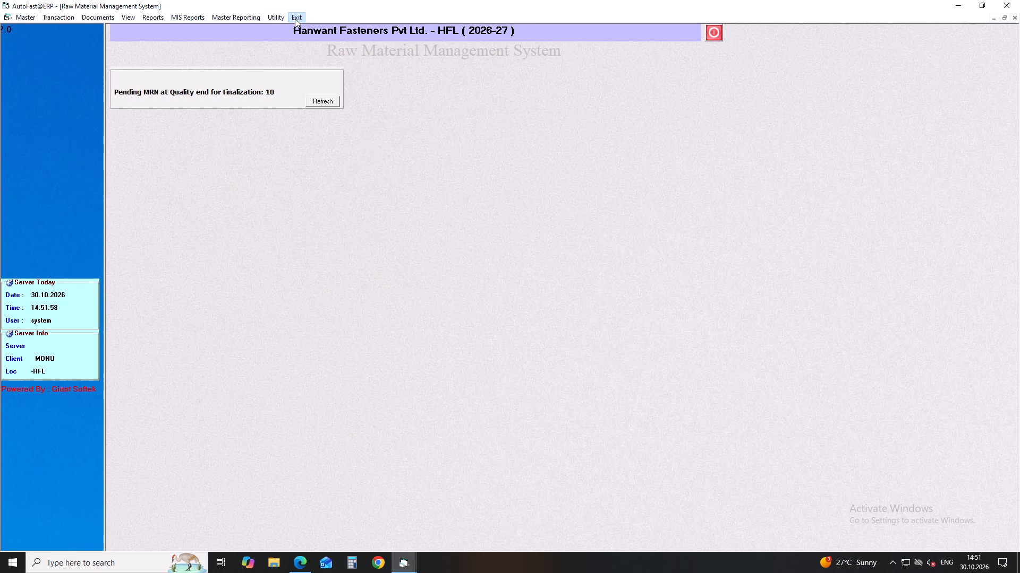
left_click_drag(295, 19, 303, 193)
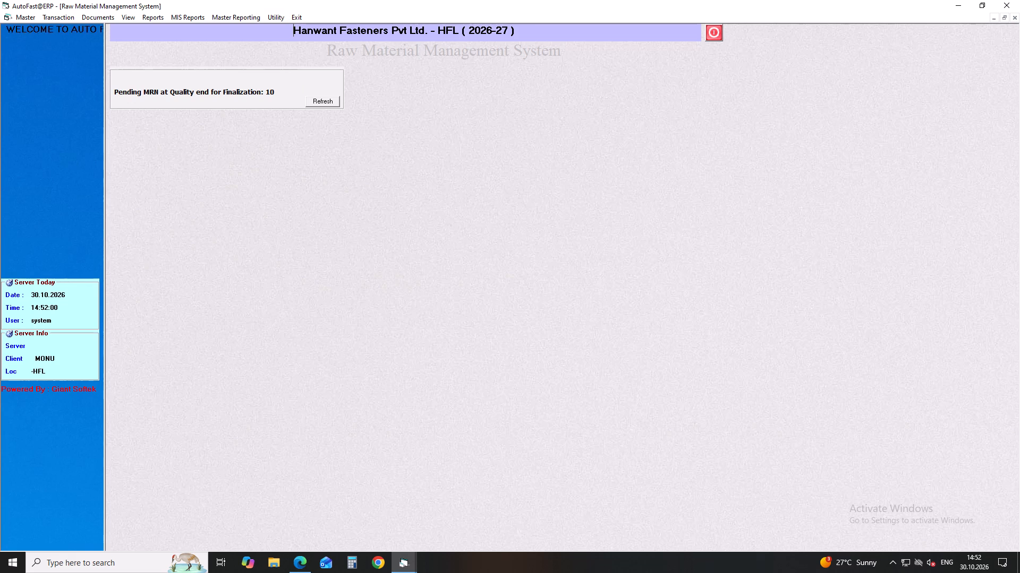
Start a new raw material supplier schedule, accepting the four weekly periods from 30.10.2026 to 30.11.2026.
left_click(48, 19)
left_click(67, 29)
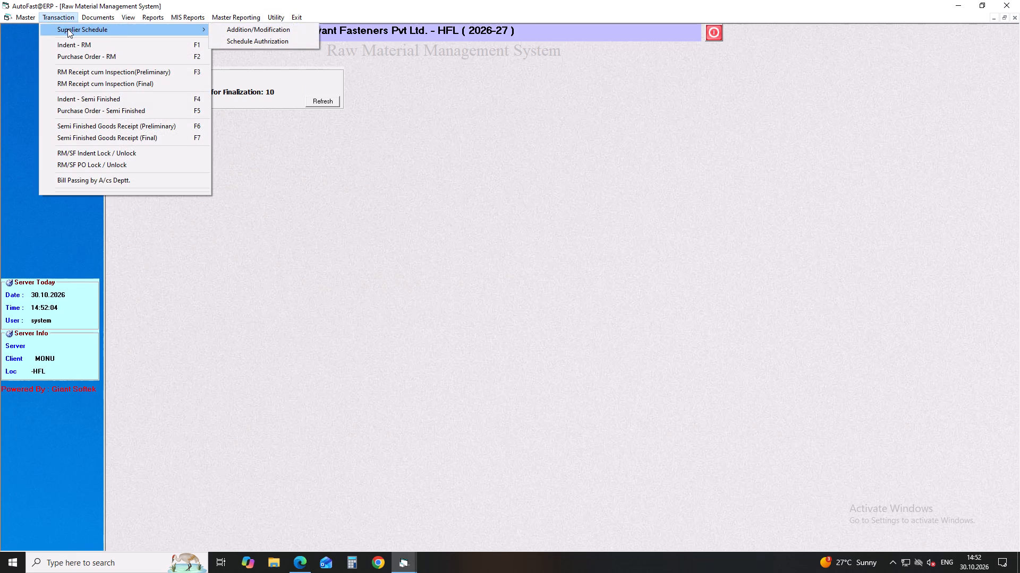
left_click(240, 35)
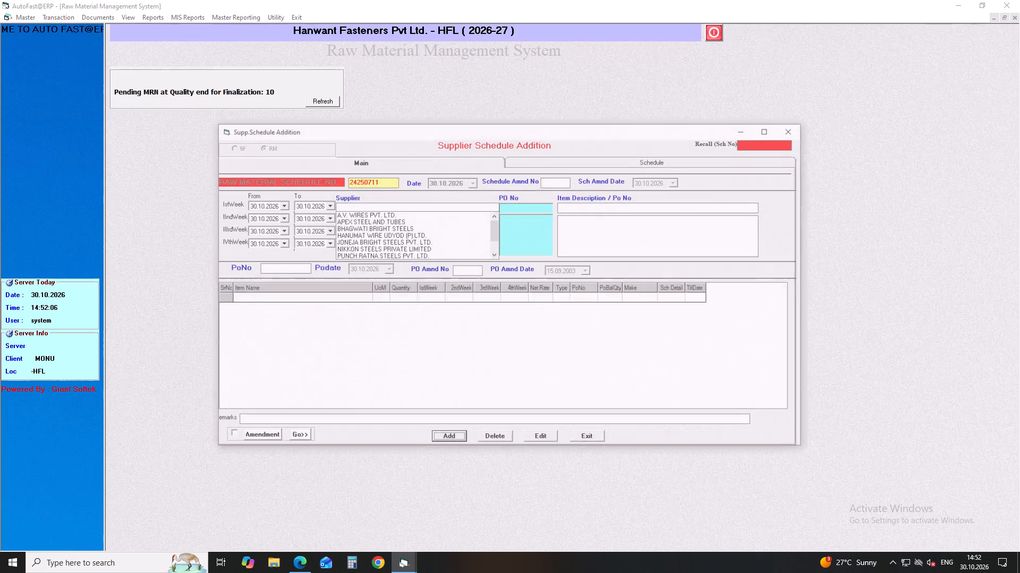
key("Return")
key("Return")
key("Return")
key("Return")
key("Return")
key("Return")
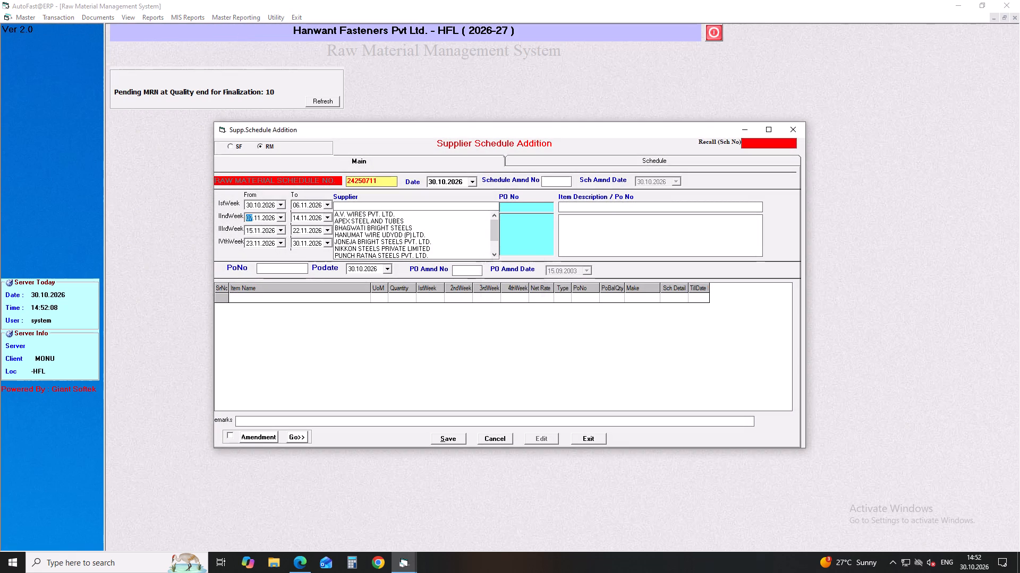
key("Return")
key("Return")
key("Return")
key("Return")
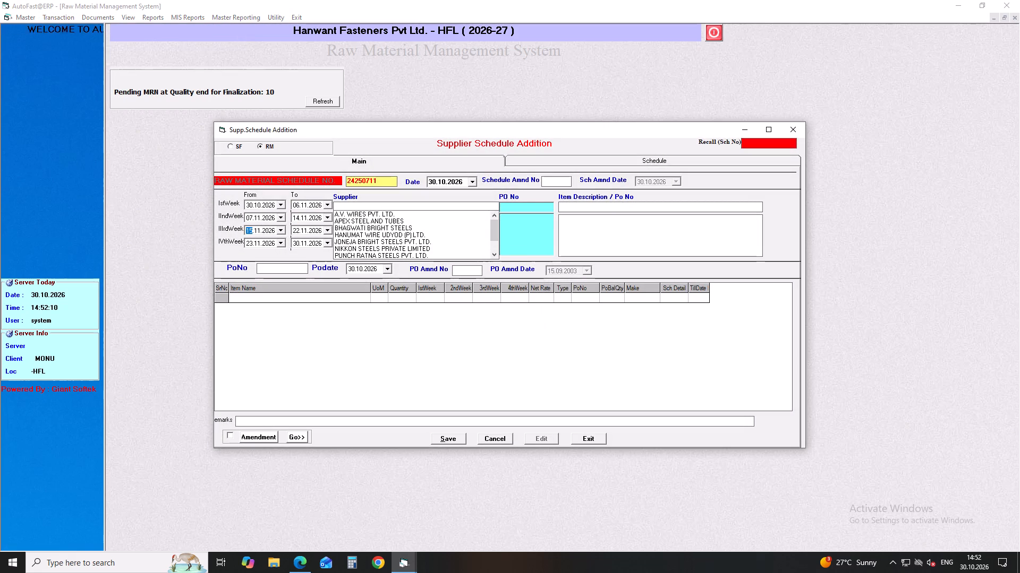
key("Return")
key("Return")
key("Return")
key("Return")
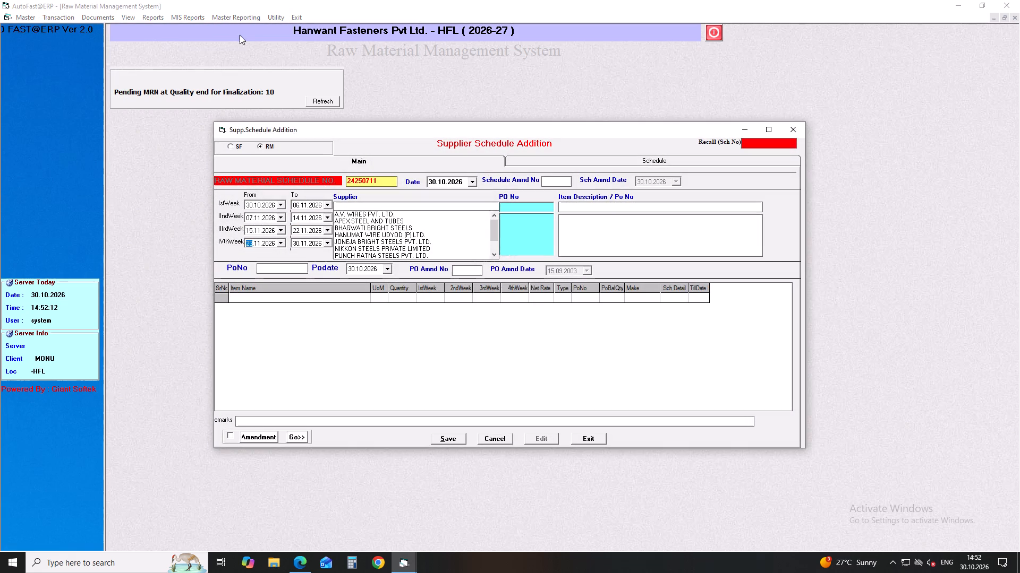
key("Return")
key("Return")
key("Return")
key("Return")
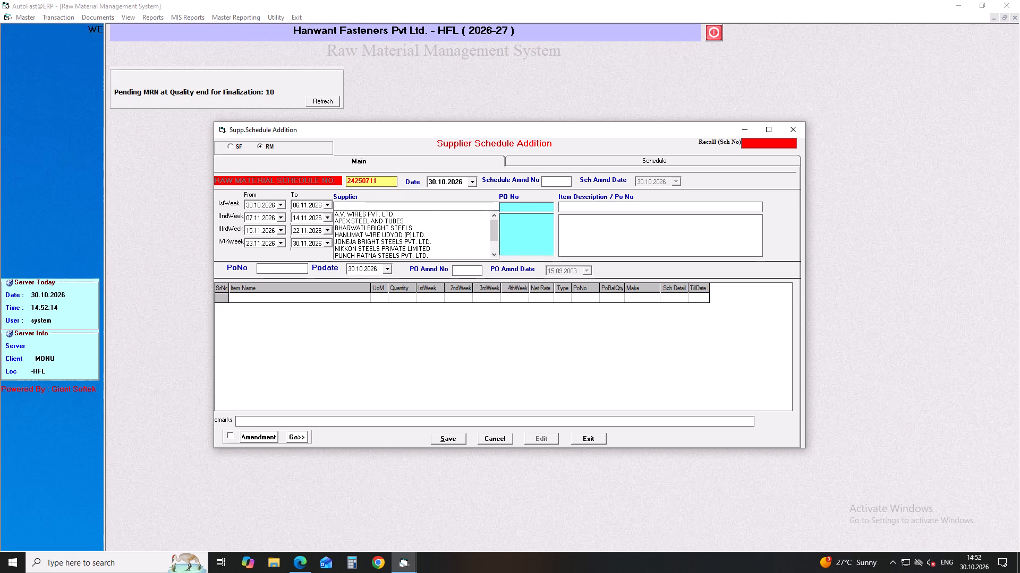
Choose SAGAR STEELS & WIRES as the schedule's supplier and 24250819 as its purchase order.
type("SA")
key("Down")
key("Down")
key("Return")
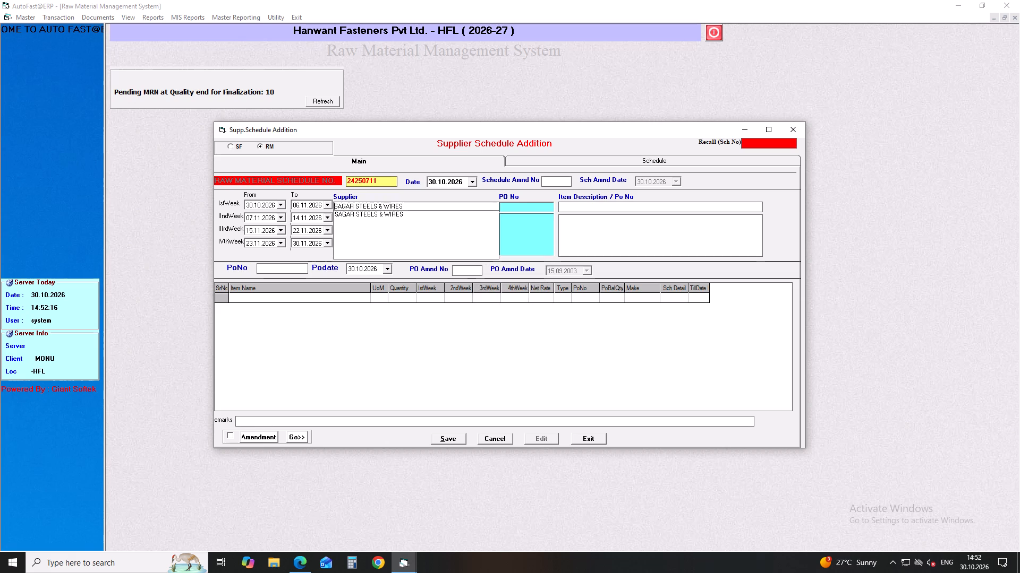
key("Return")
key("Return")
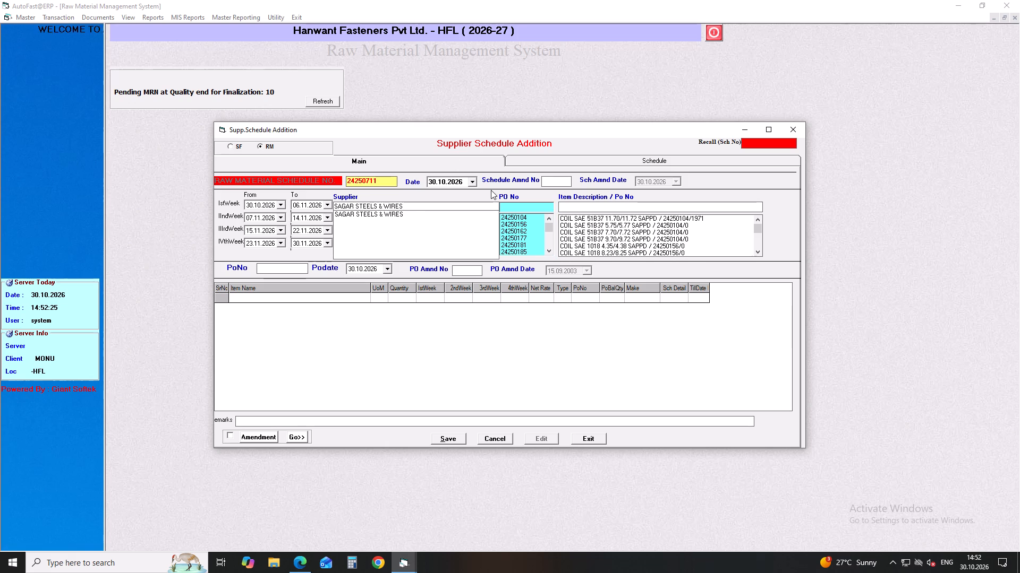
left_click_drag(550, 224, 548, 252)
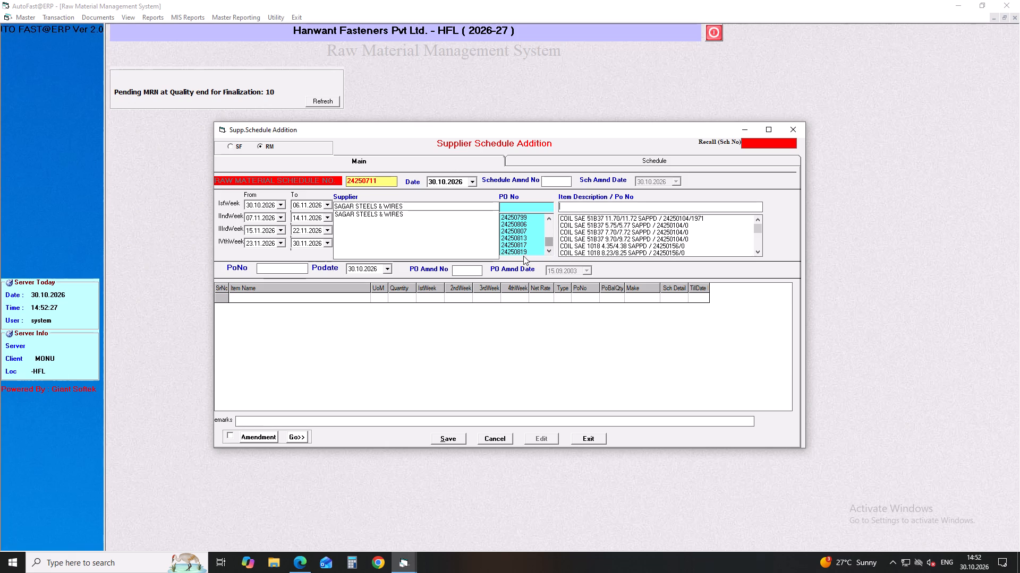
left_click(521, 254)
key("Return")
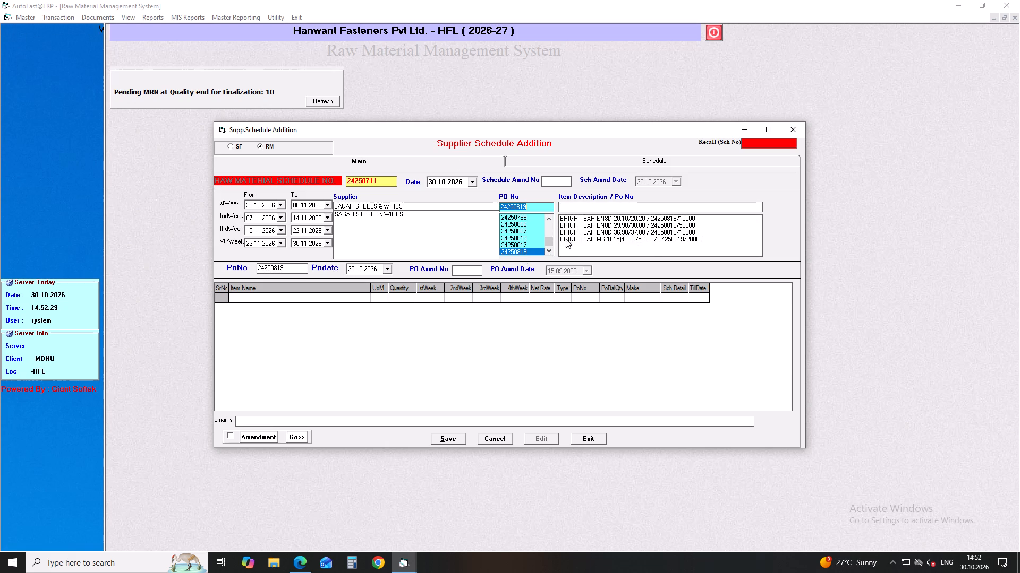
Add the purchase order's four bright bar items to the schedule: EN8D 29.90/30.00, MS(1015) 49.90/50.00, EN8D 36.90/37.00 and EN8D 20.10/20.20.
left_click(651, 225)
key("Return")
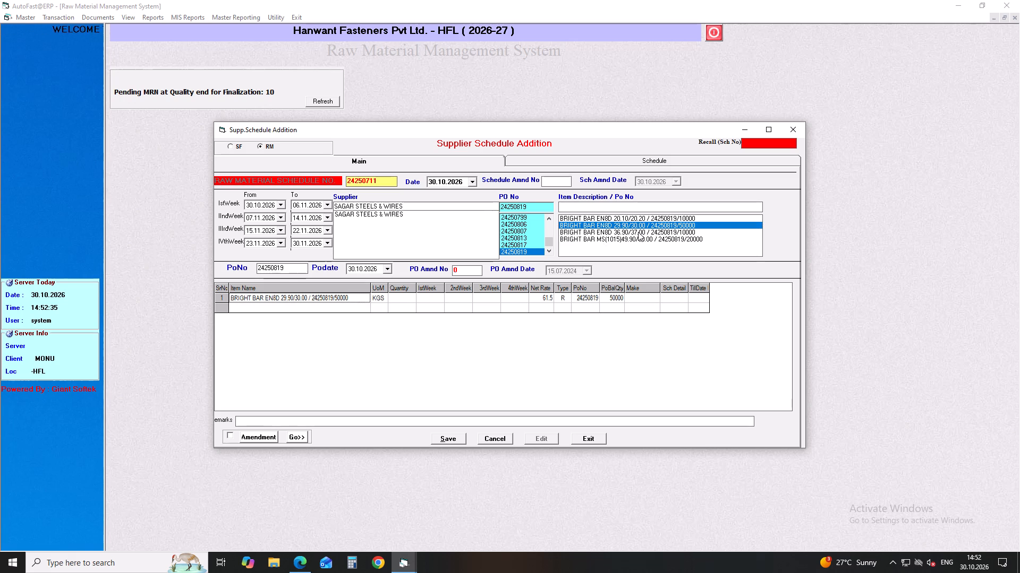
left_click(633, 240)
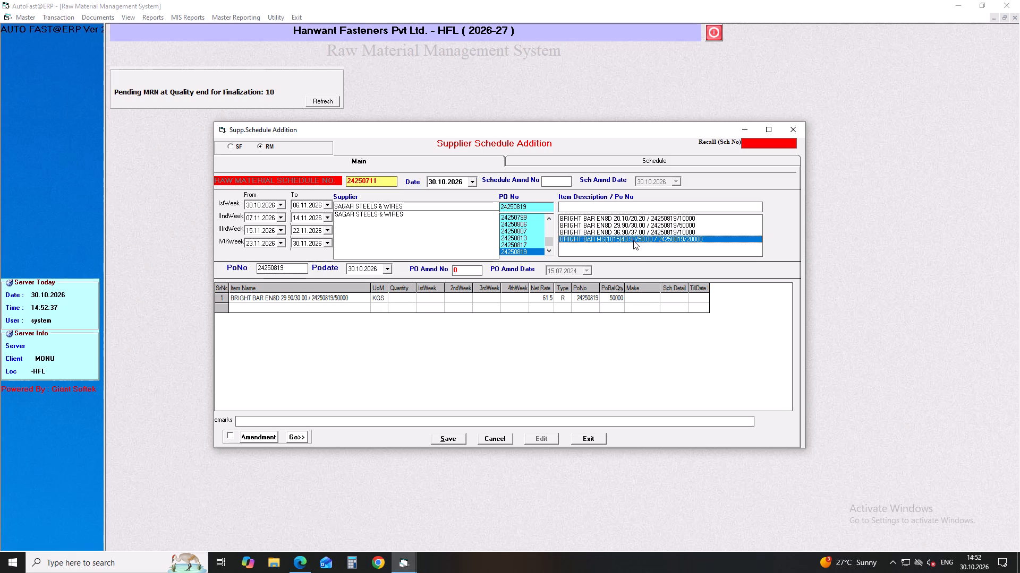
key("Return")
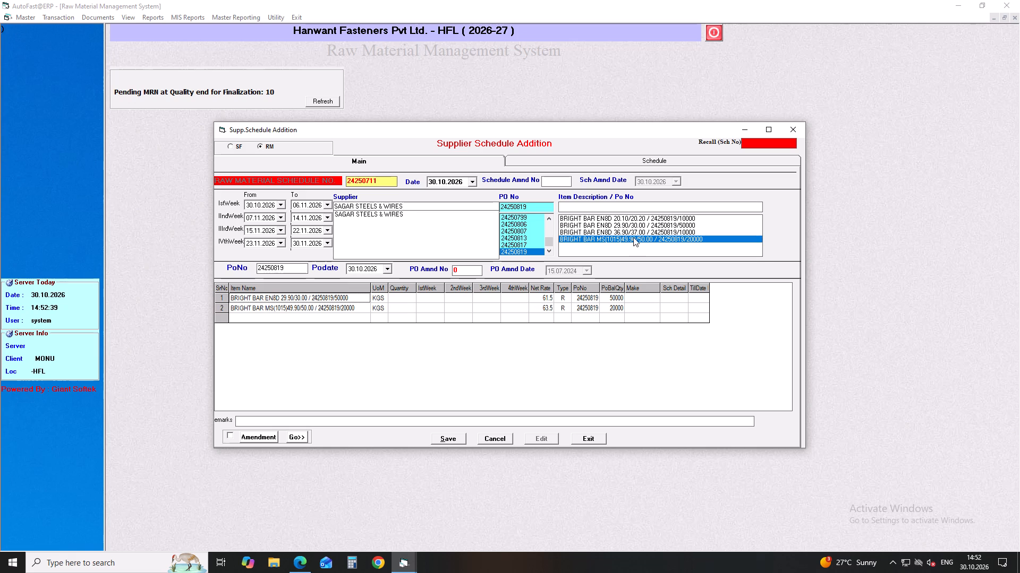
left_click(633, 232)
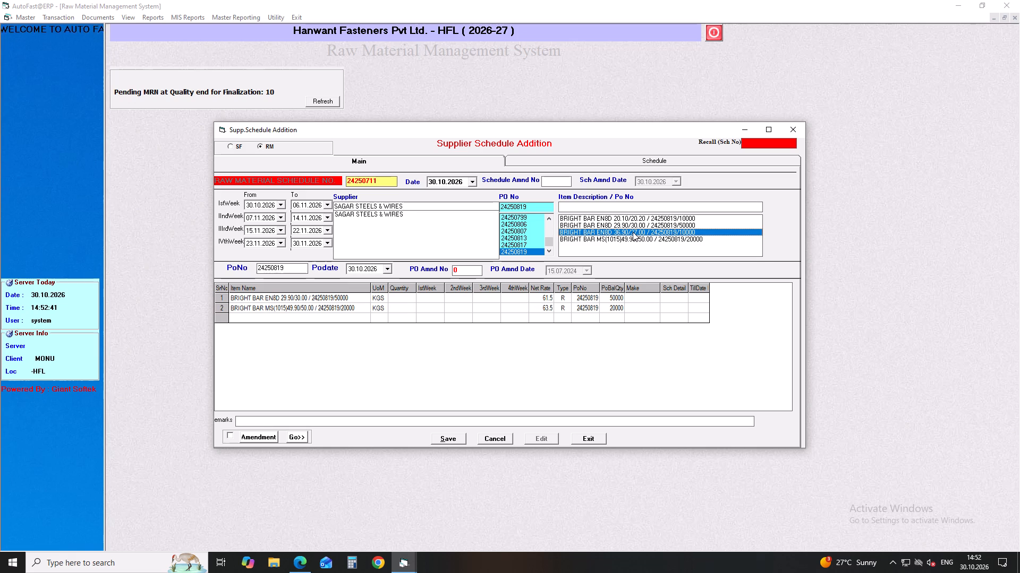
key("Return")
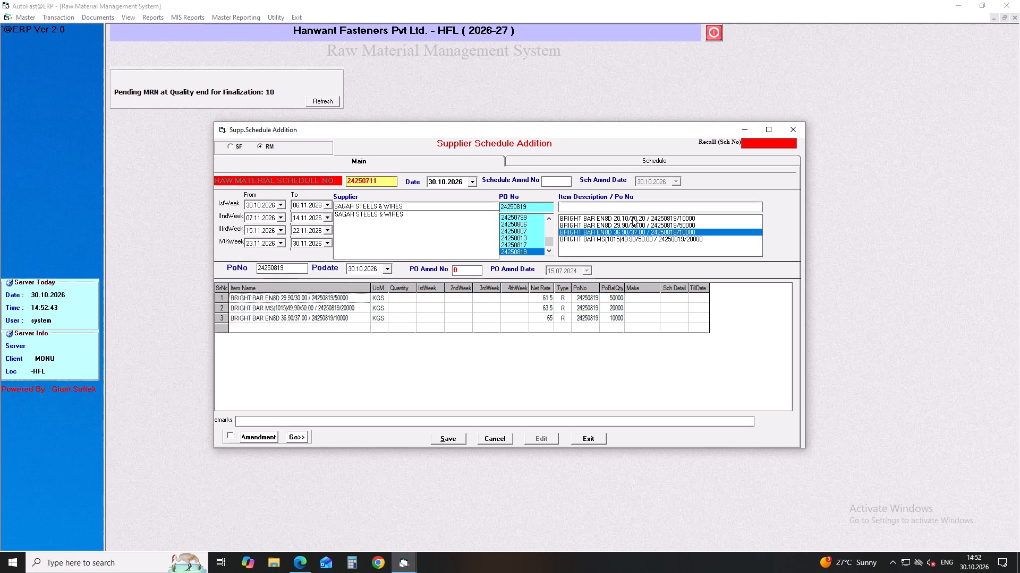
left_click(632, 217)
key("Return")
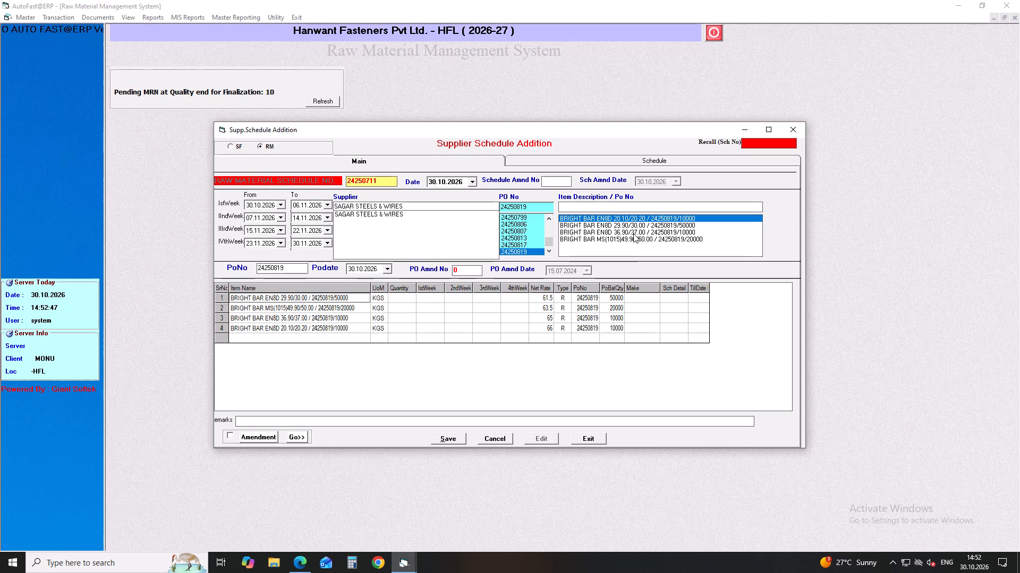
Enter schedule quantities of 50000, 20000, 10000 and 10000 for item rows 1 to 4 respectively.
left_click(410, 296)
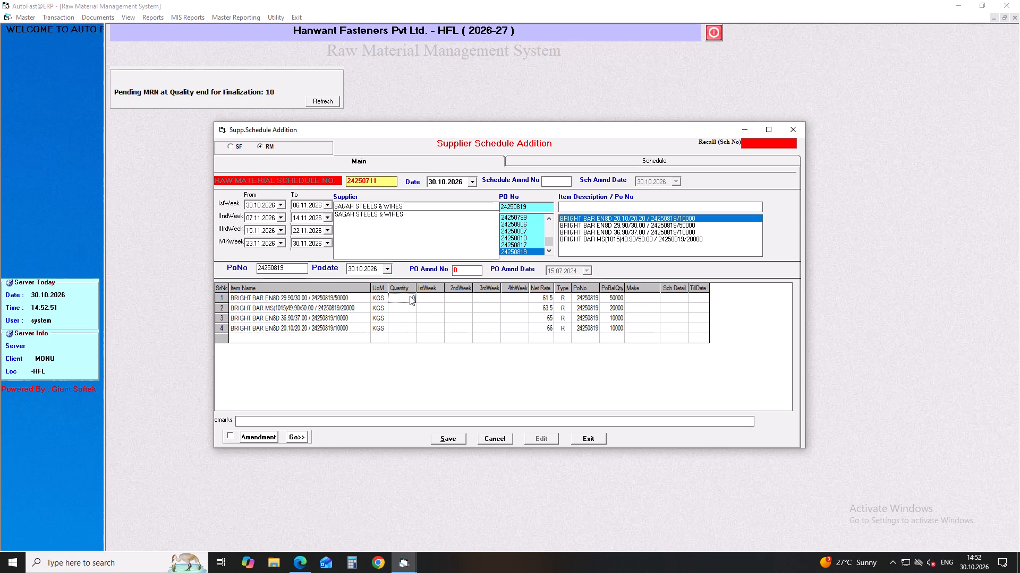
key("BackSpace")
key("BackSpace")
key("BackSpace")
type("50000")
key("Down")
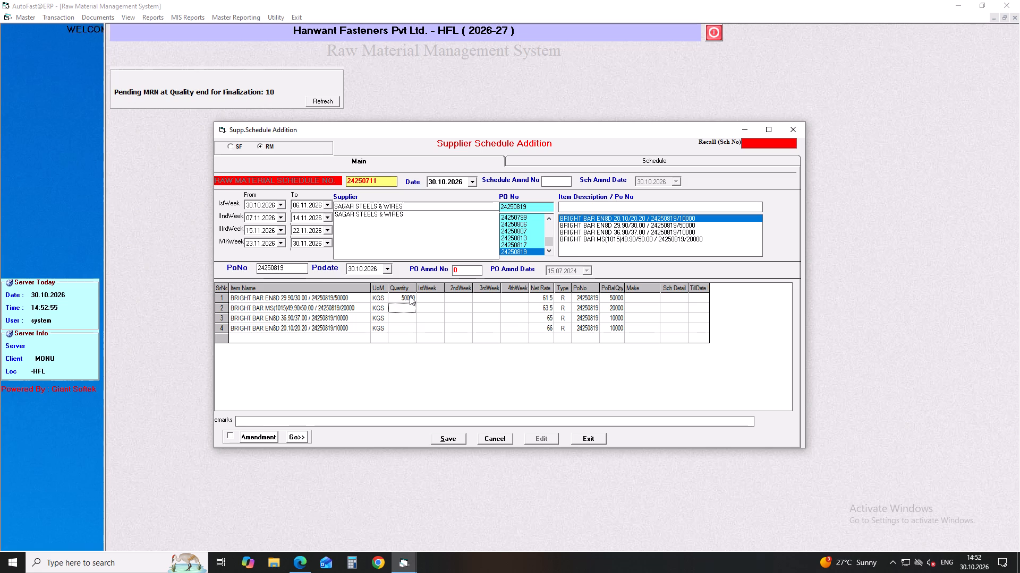
type("20000")
key("Down")
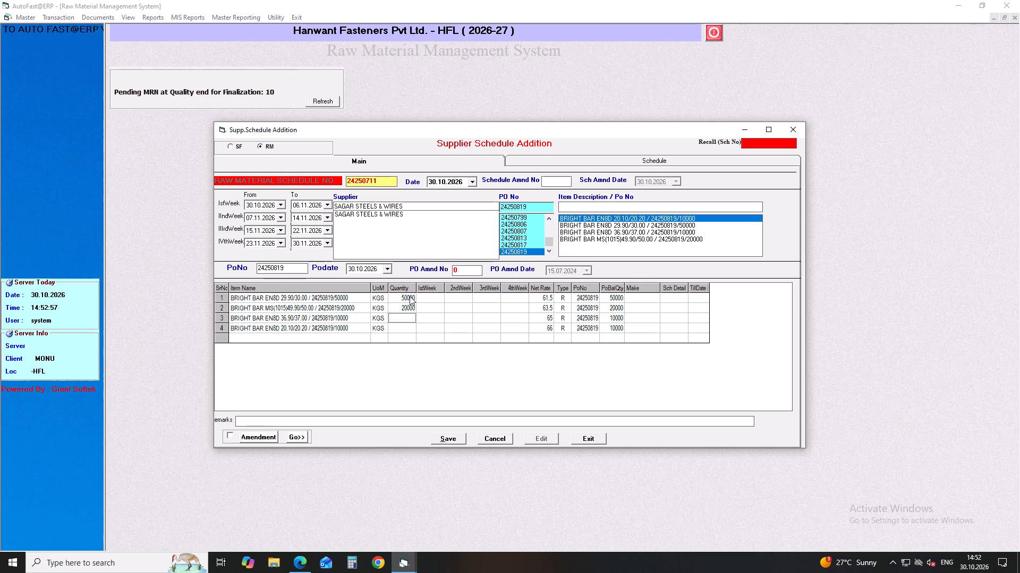
type("10000")
key("Down")
type("10000")
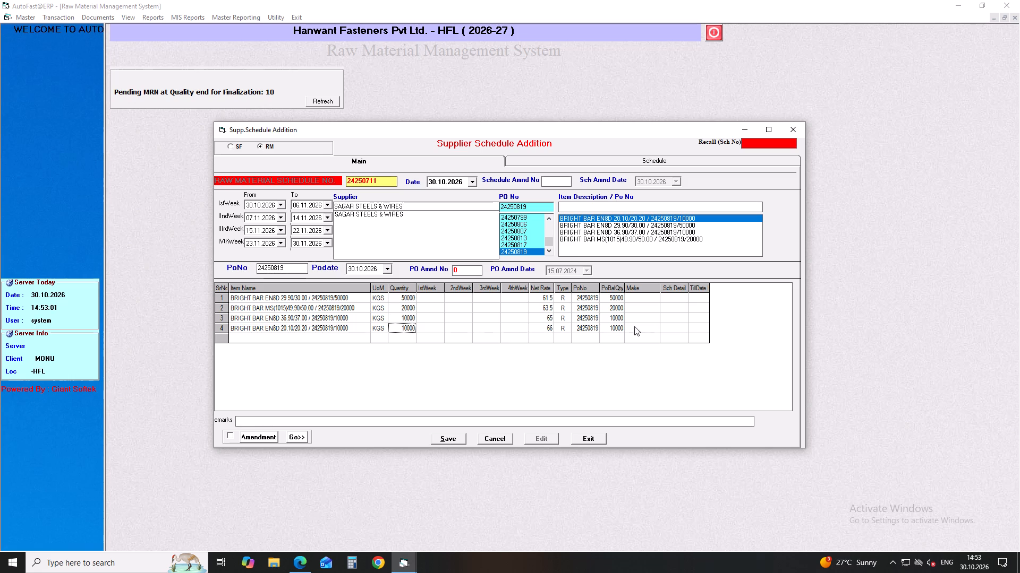
Schedule 50000 of BRIGHT BAR EN8D 29.90/30.00 for 04.11.2026 and save its day-wise schedule.
left_click(670, 299)
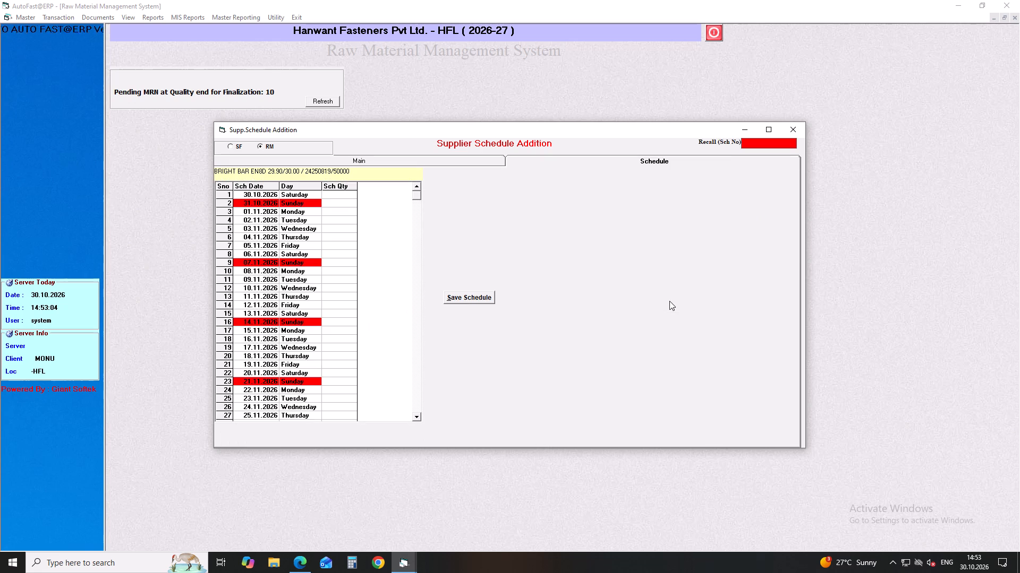
left_click(331, 238)
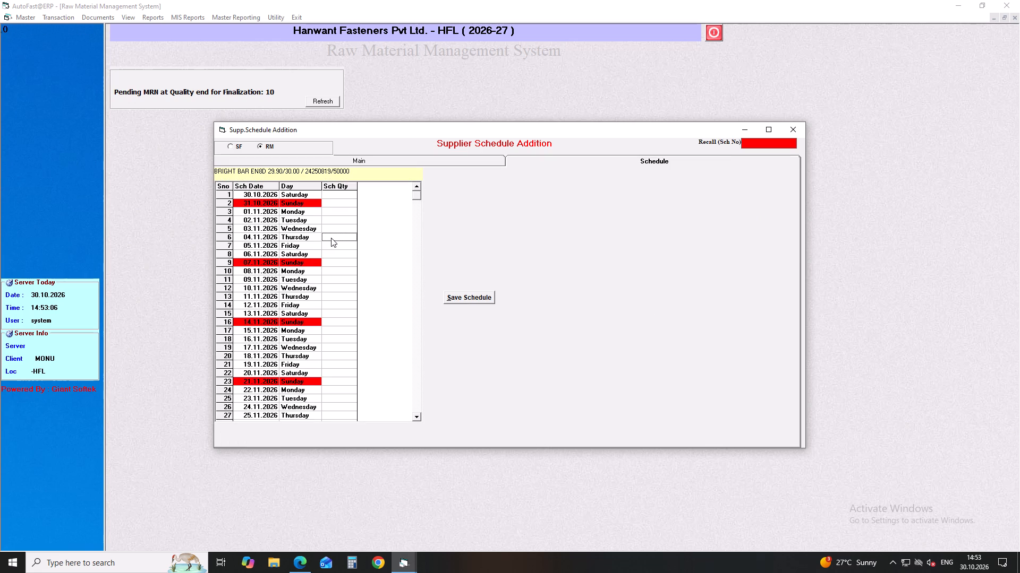
type("50000")
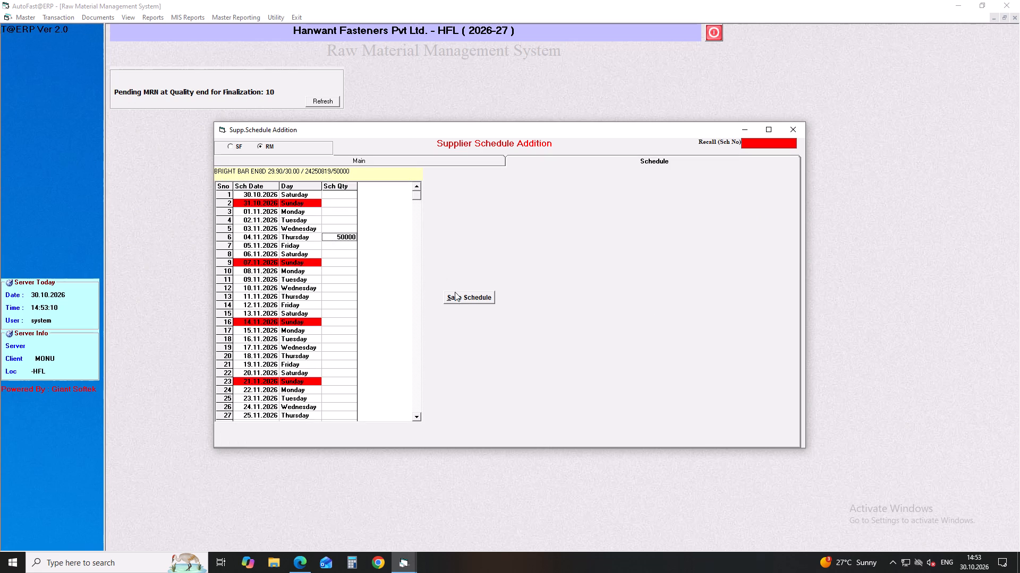
left_click(455, 296)
Schedule 20000 of BRIGHT BAR MS(1015) 49.90/50.00 for 31.10.2026 and save its day-wise schedule.
left_click(676, 308)
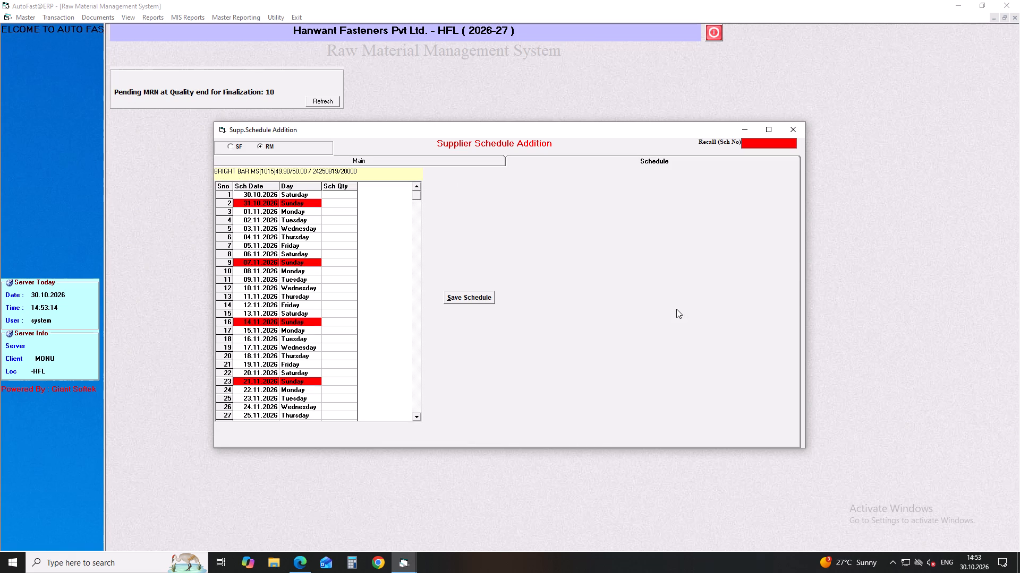
left_click(335, 210)
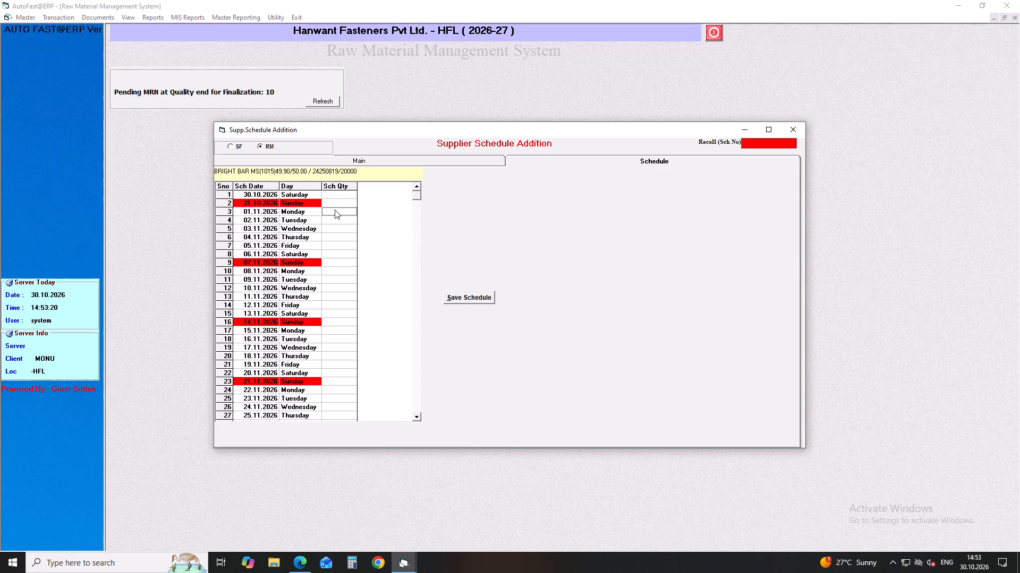
left_click(339, 202)
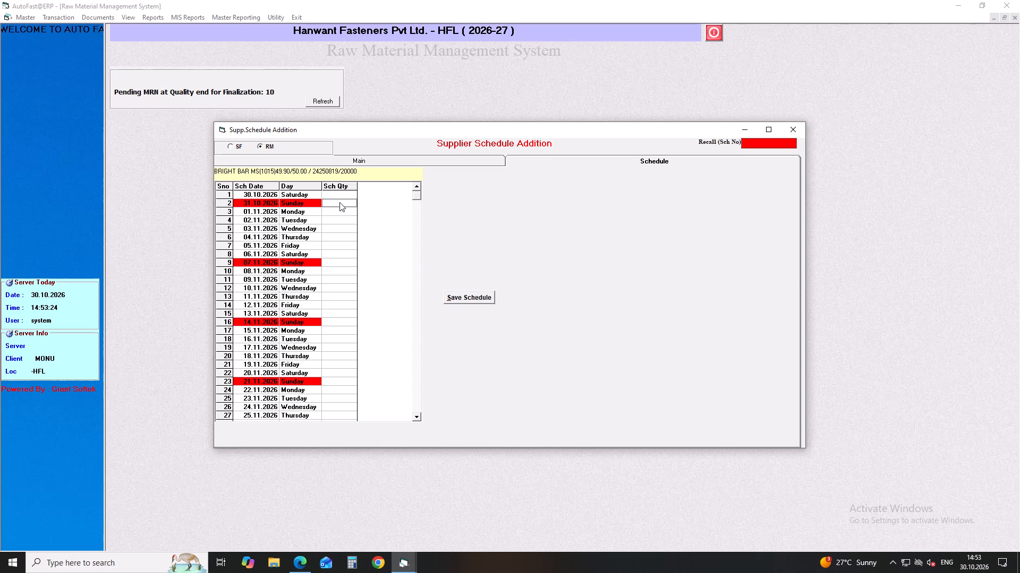
type("20000")
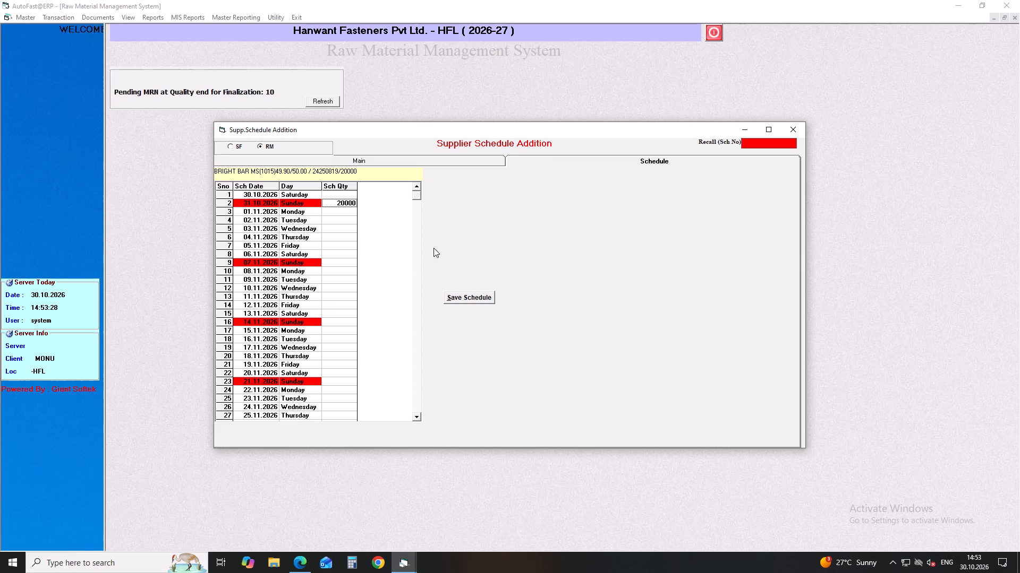
left_click(460, 294)
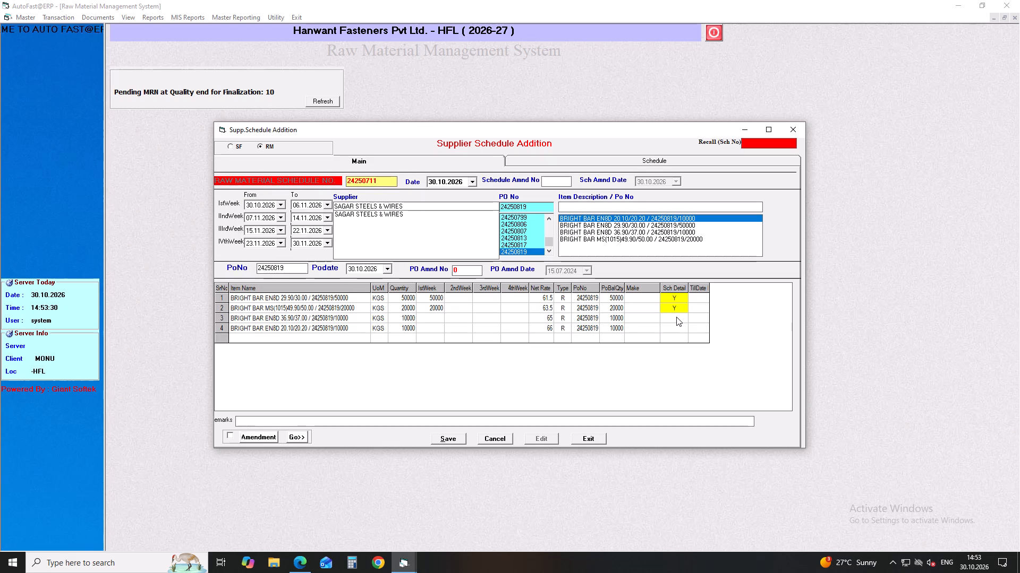
Schedule 10000 of BRIGHT BAR EN8D 36.90/37.00 for 07.11.2026 and save its day-wise schedule.
left_click(676, 317)
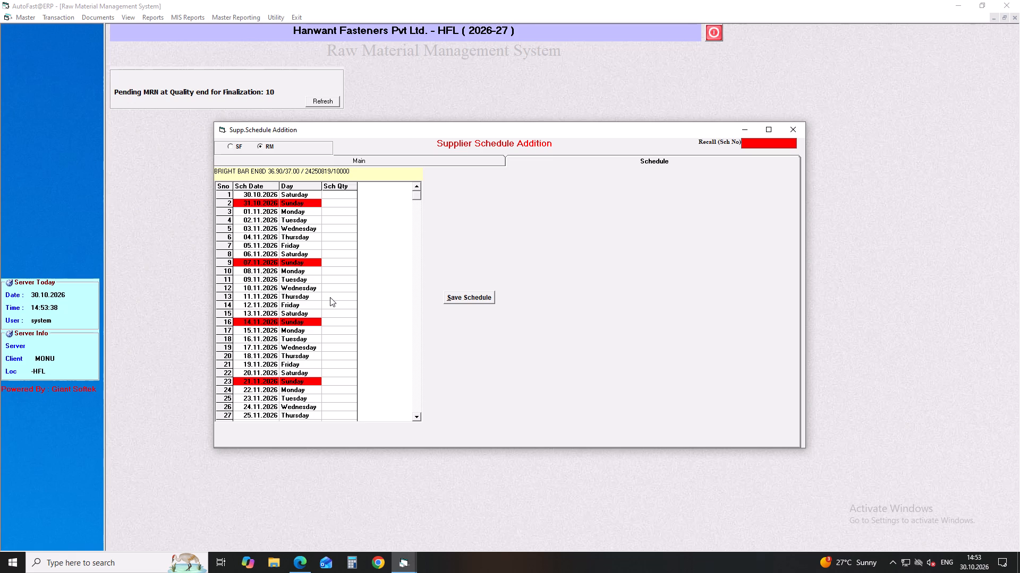
left_click(333, 262)
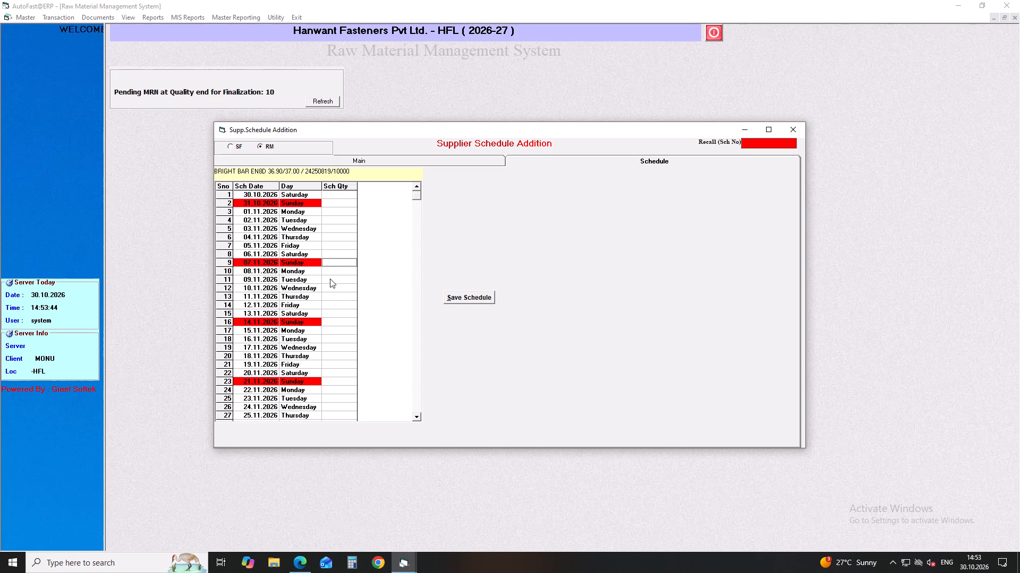
type("10000")
left_click(474, 298)
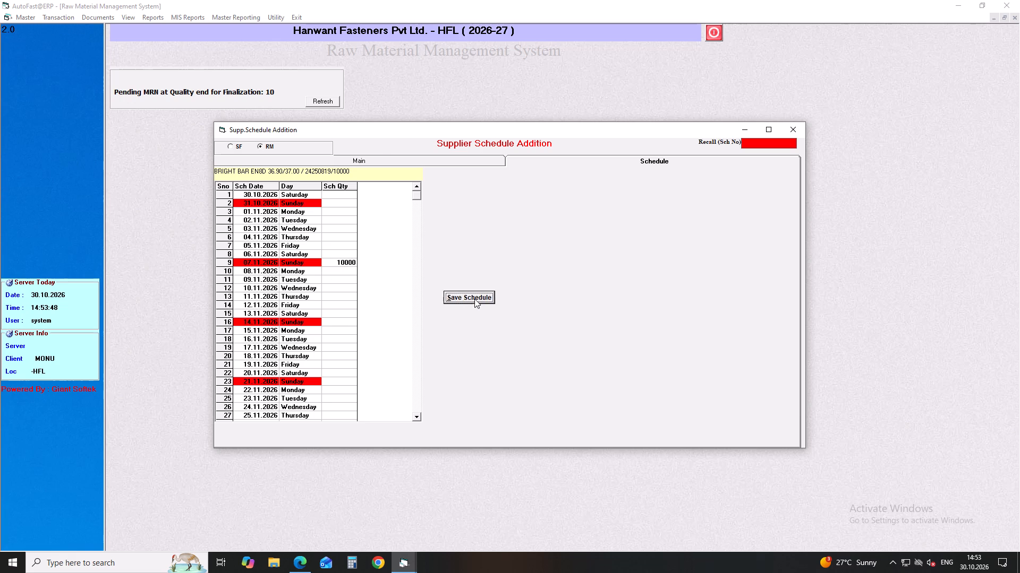
Schedule 10000 of BRIGHT BAR EN8D 20.10/20.20 for 07.11.2026 and save its day-wise schedule.
left_click(669, 329)
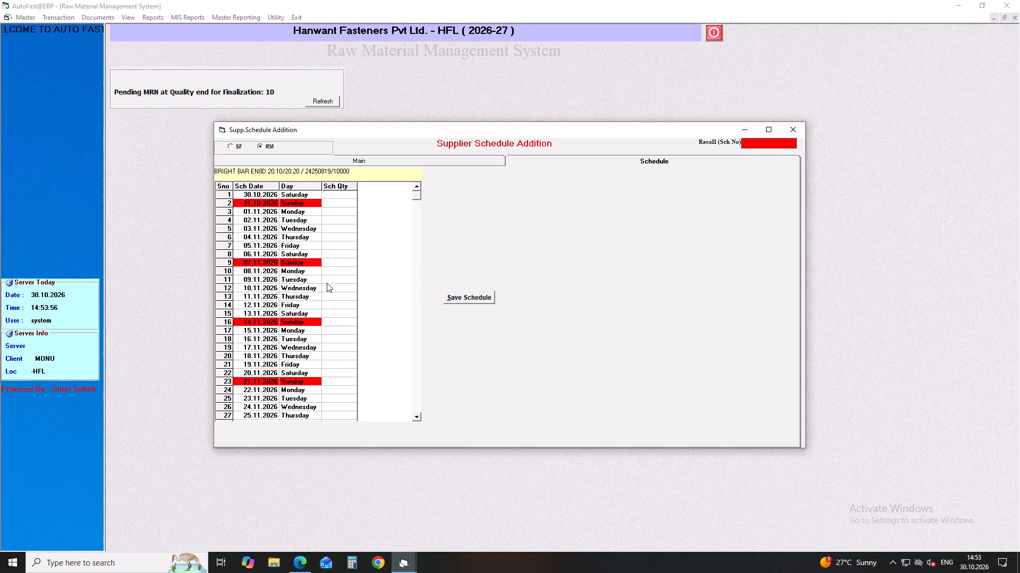
left_click(336, 263)
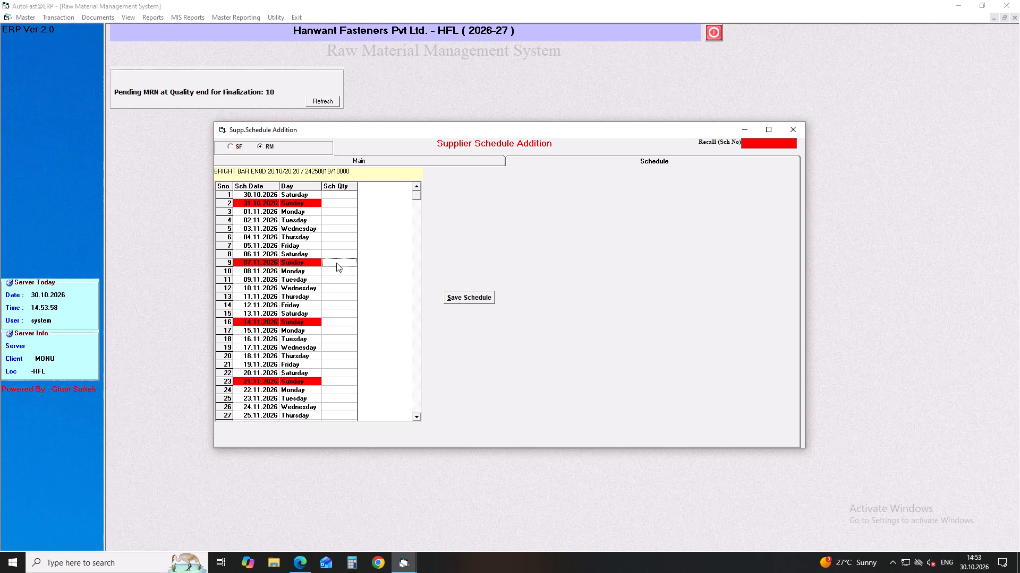
key("7")
key("BackSpace")
key("BackSpace")
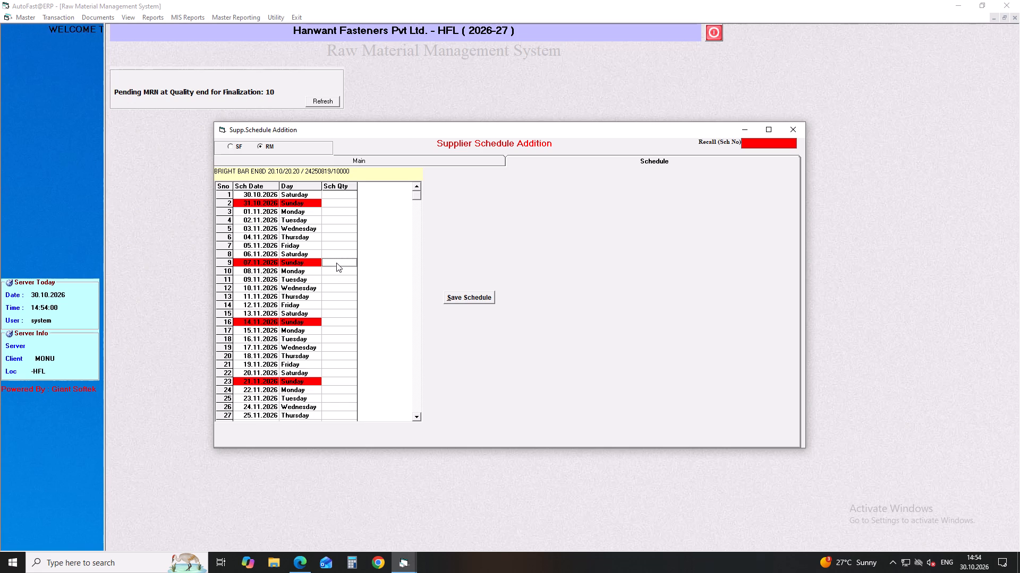
type("10000")
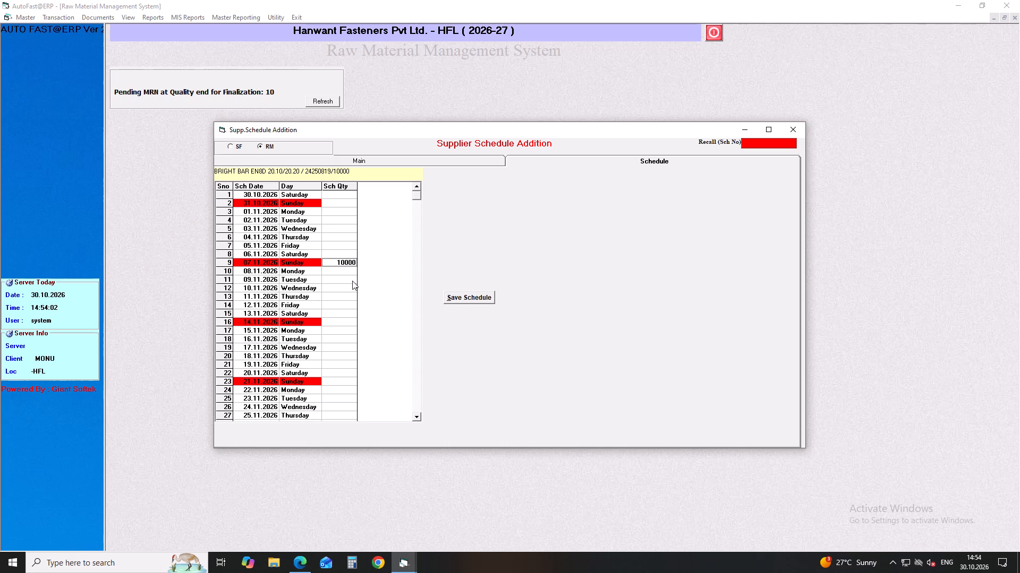
left_click(473, 301)
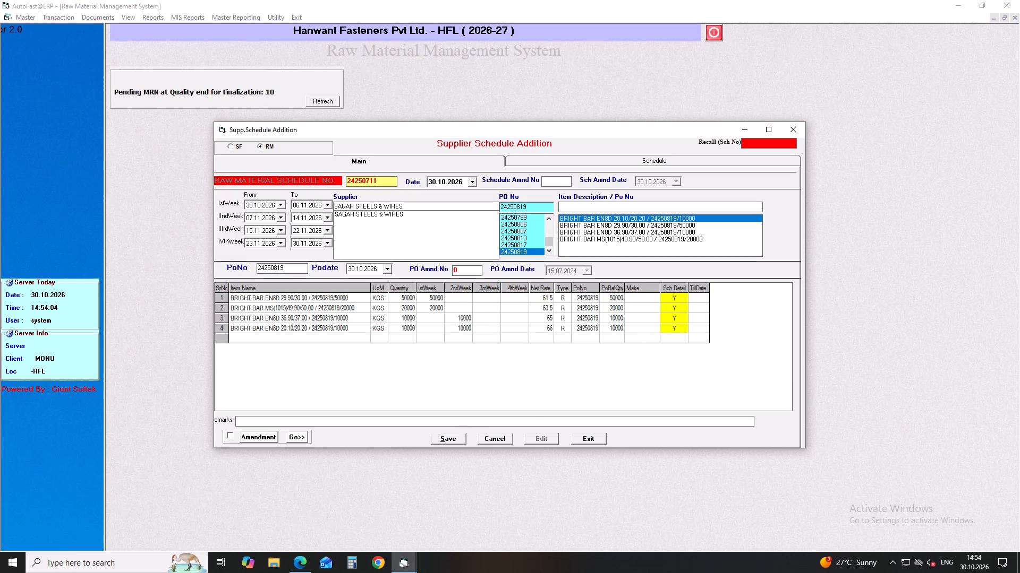
Save the complete supplier schedule and close the schedule form.
left_click(460, 437)
left_click(532, 307)
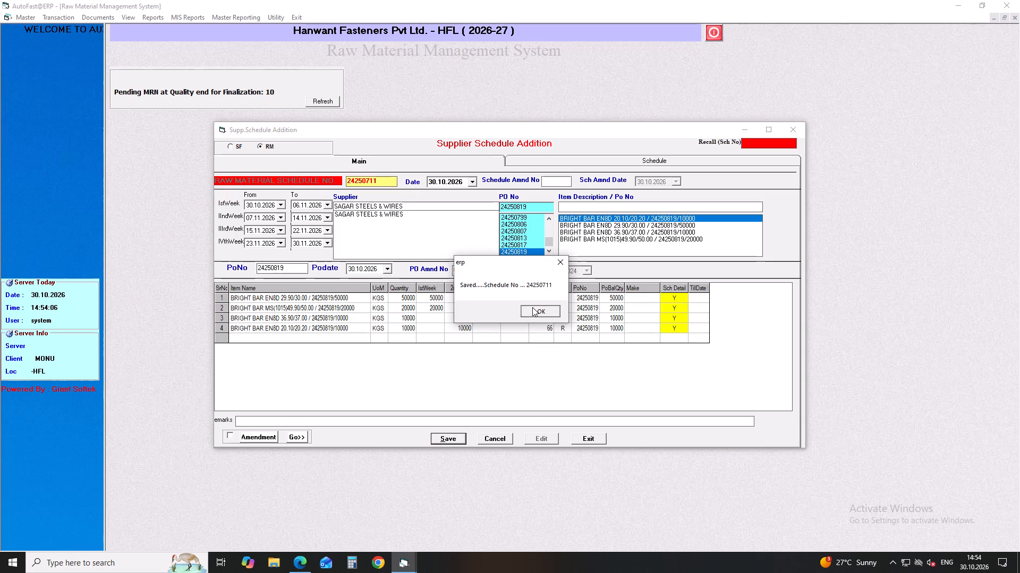
left_click(796, 131)
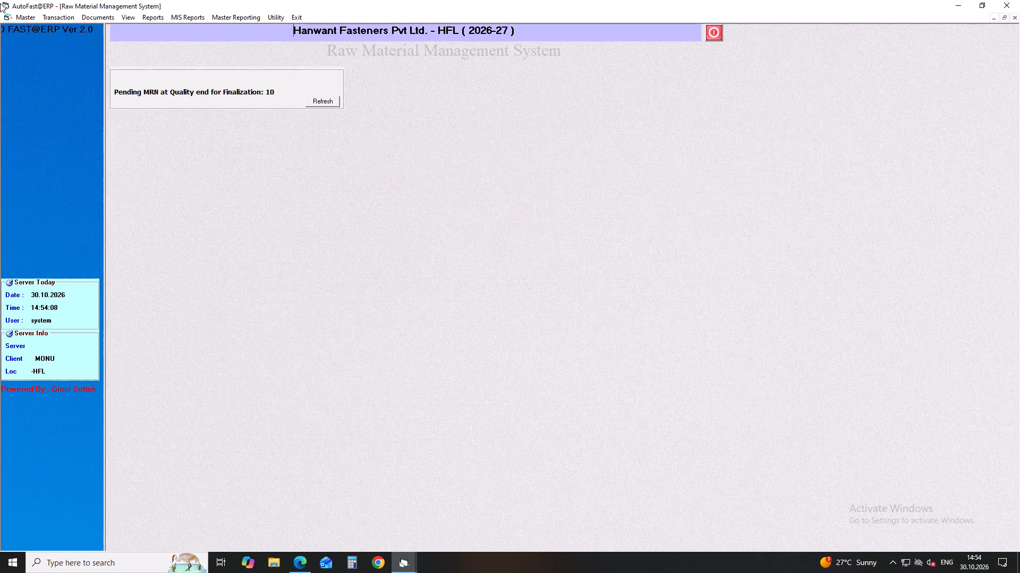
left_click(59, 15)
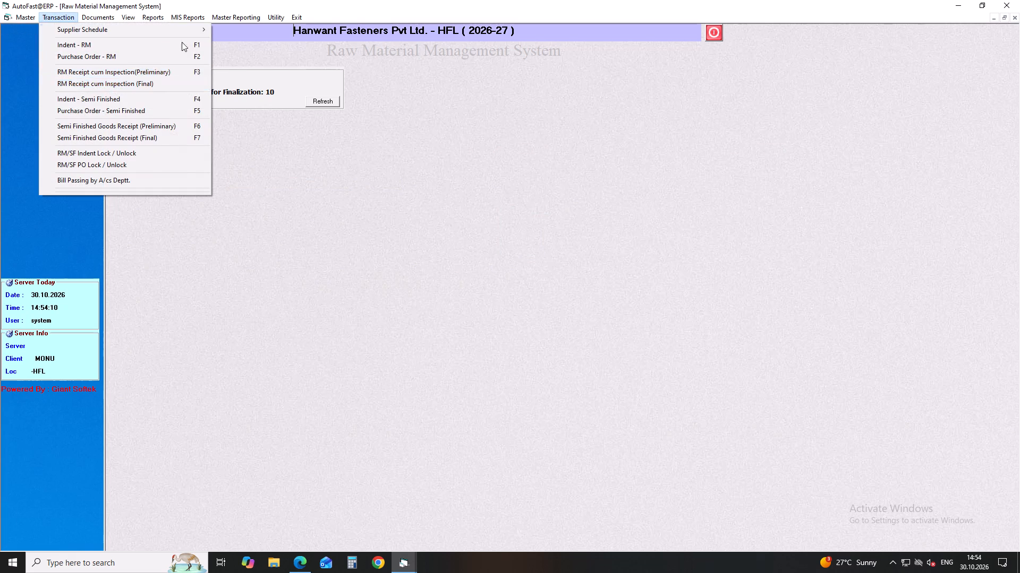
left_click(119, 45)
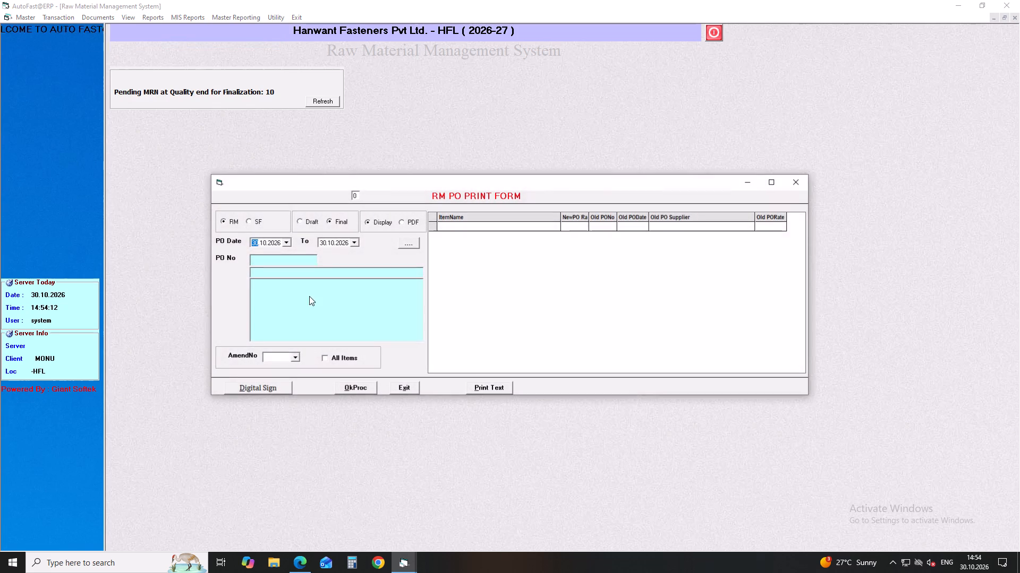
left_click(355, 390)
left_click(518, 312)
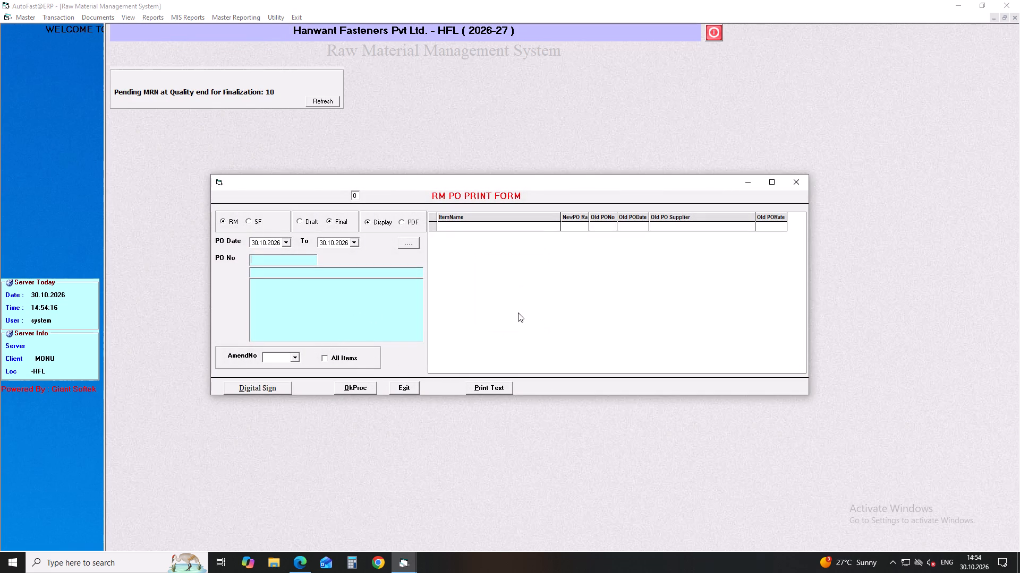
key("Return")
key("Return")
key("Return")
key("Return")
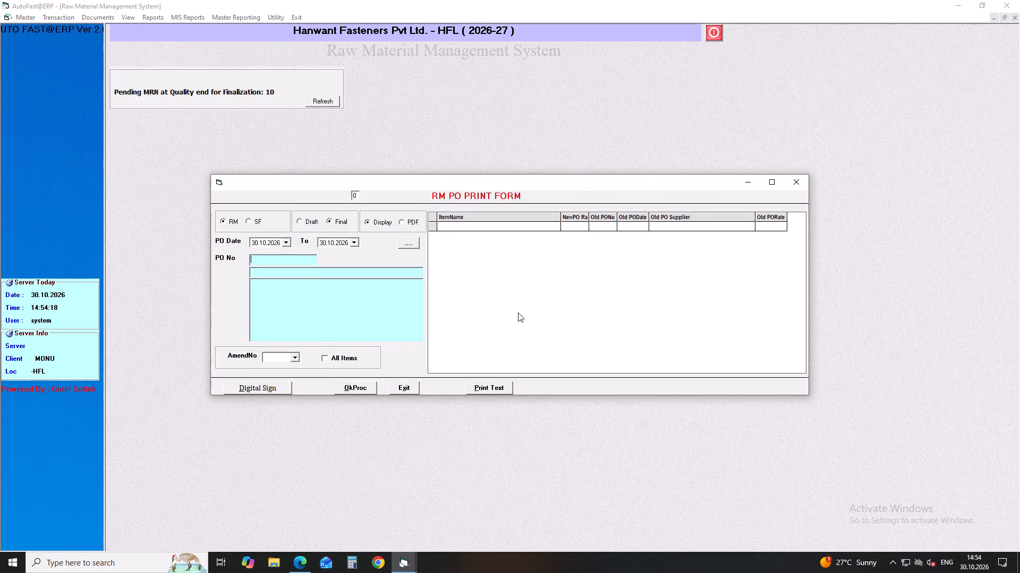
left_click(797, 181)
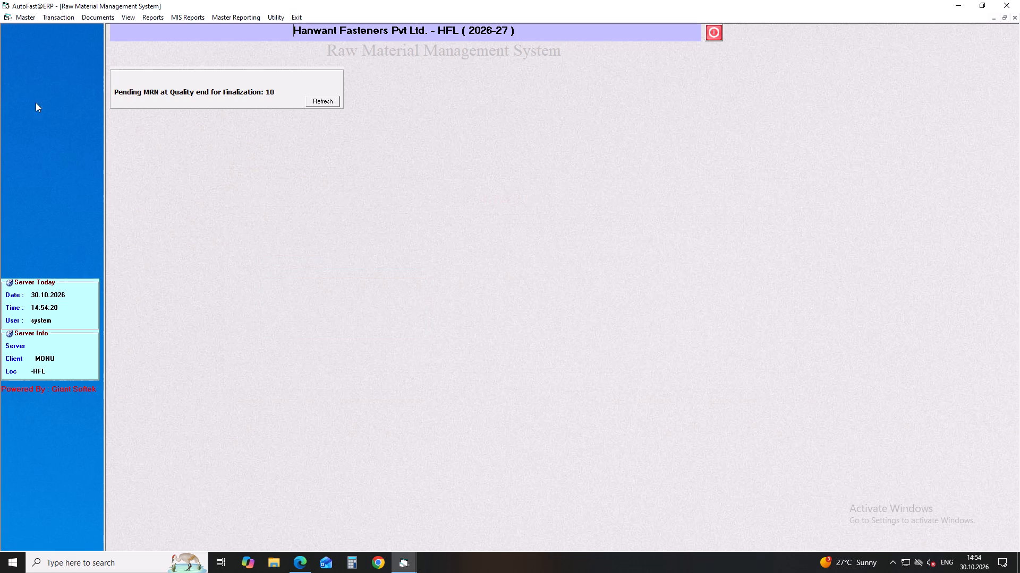
Display the final RM purchase order 24250819 of SAGAR STEELS & WIRES for review, closing the preview and print form when done.
left_click(100, 18)
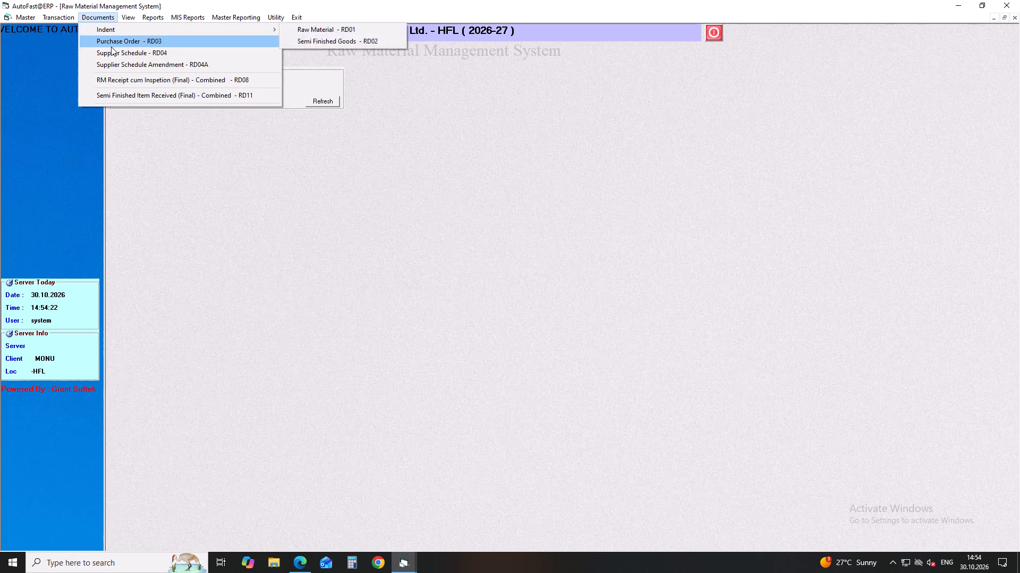
left_click(111, 46)
key("Return")
key("Return")
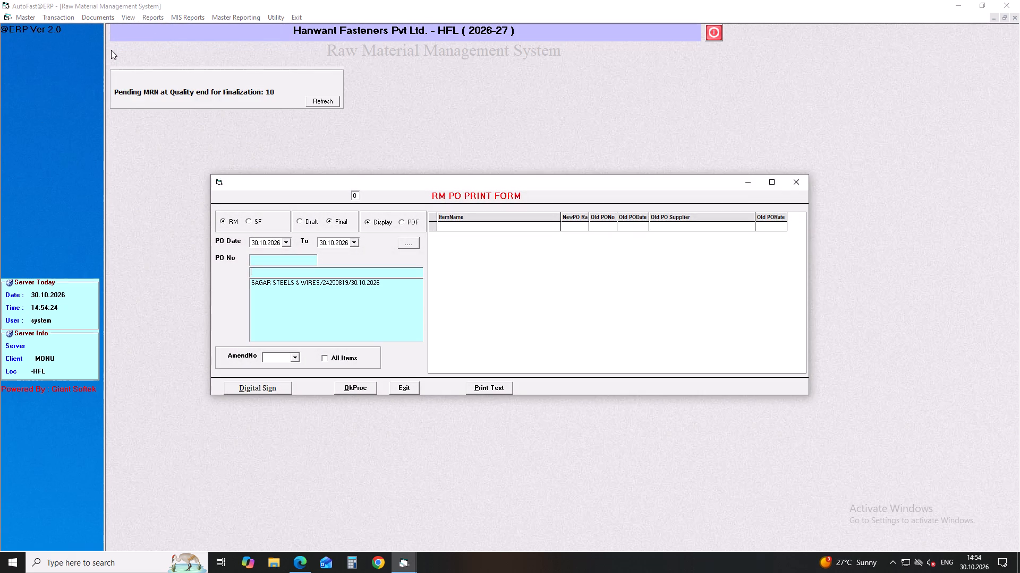
key("Return")
key("Return")
key("Return")
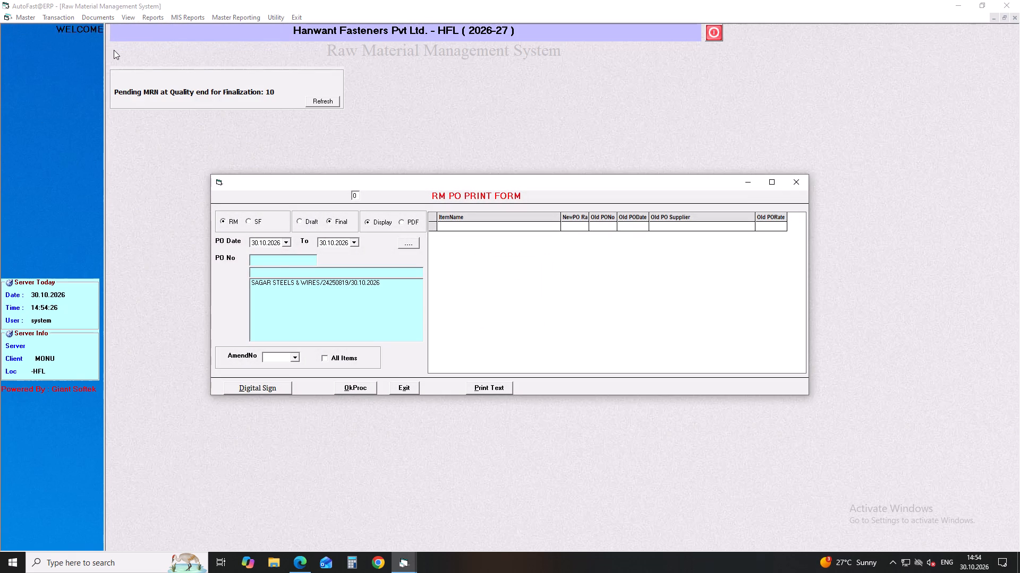
left_click(286, 280)
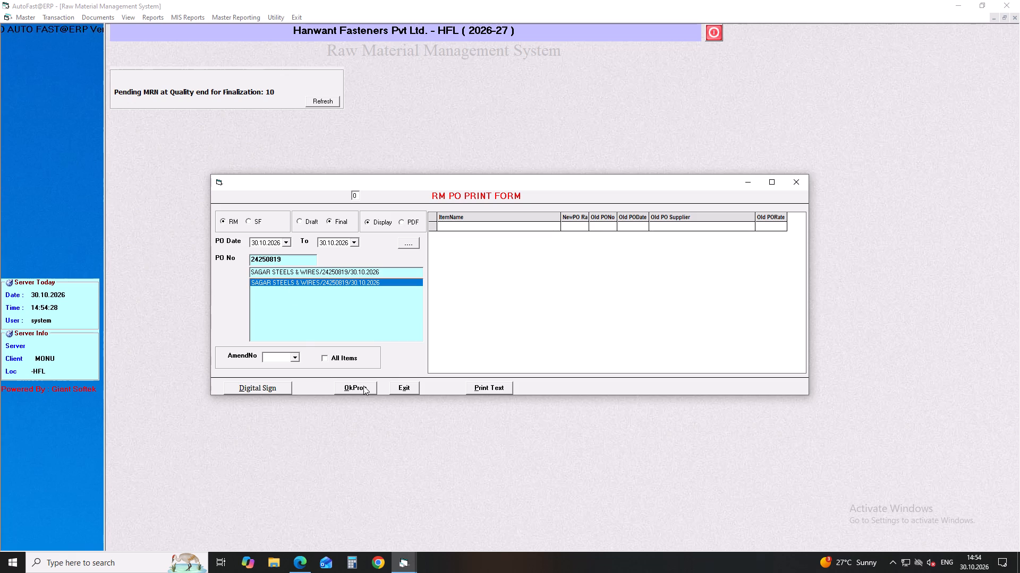
left_click(363, 385)
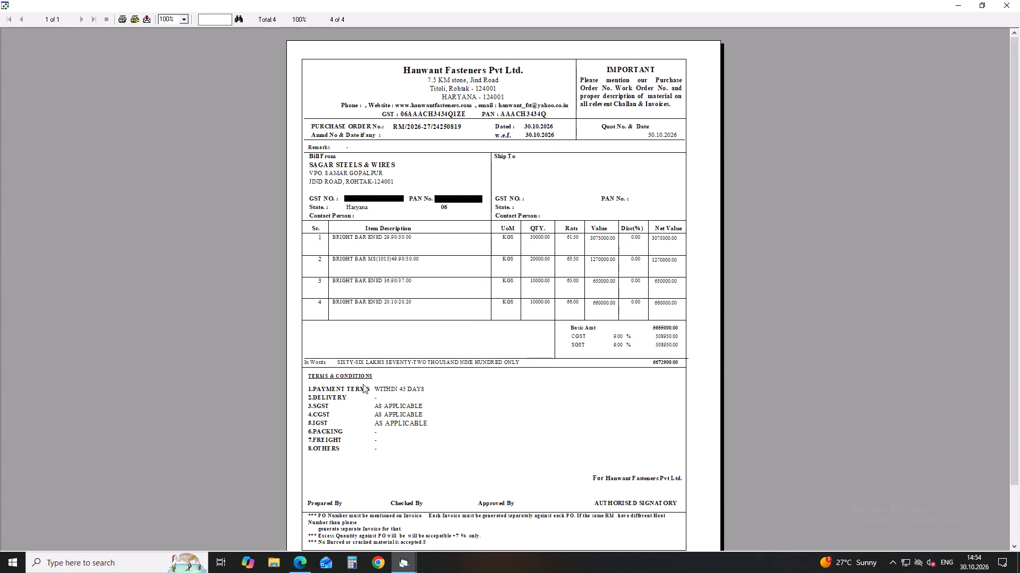
left_click(1001, 5)
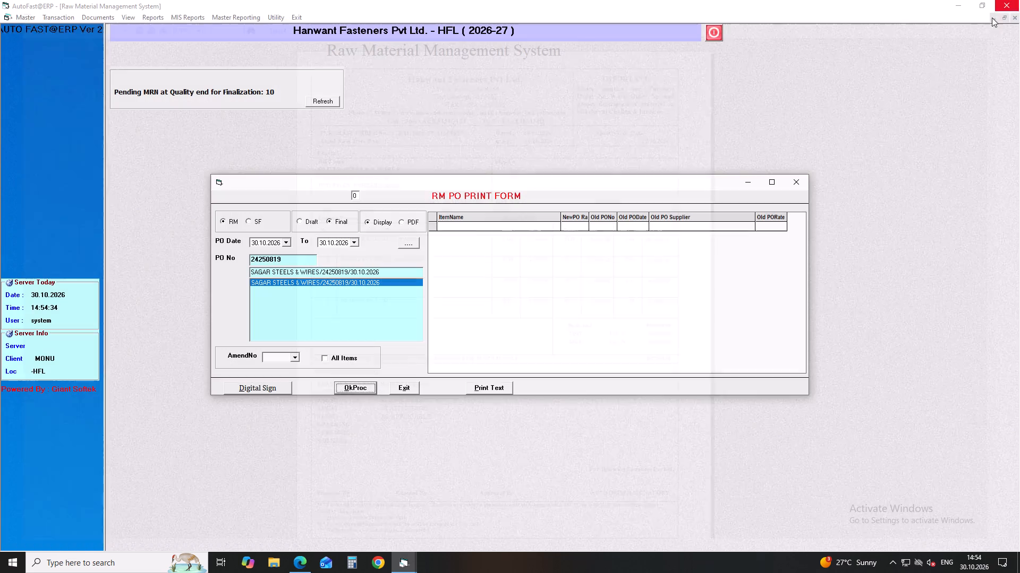
left_click(798, 179)
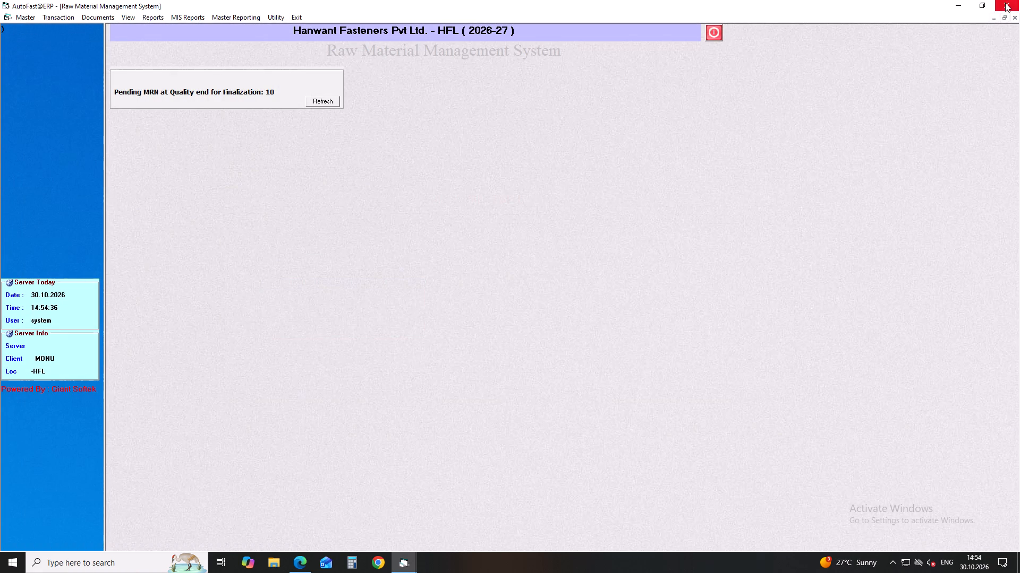
Exit the Raw Material Management System and refresh the desktop.
left_click(1005, 3)
right_click(539, 162)
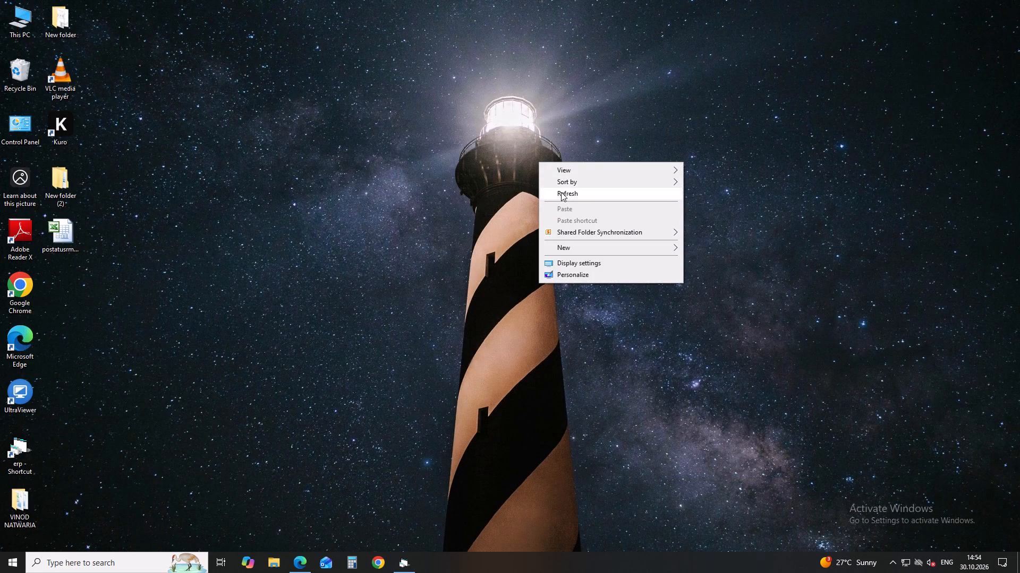
left_click(558, 194)
Relaunch AutoFast@ERP, choose Hanwant Fasteners Pvt Ltd. / HFL as the login company and enter the user name.
double_click(29, 444)
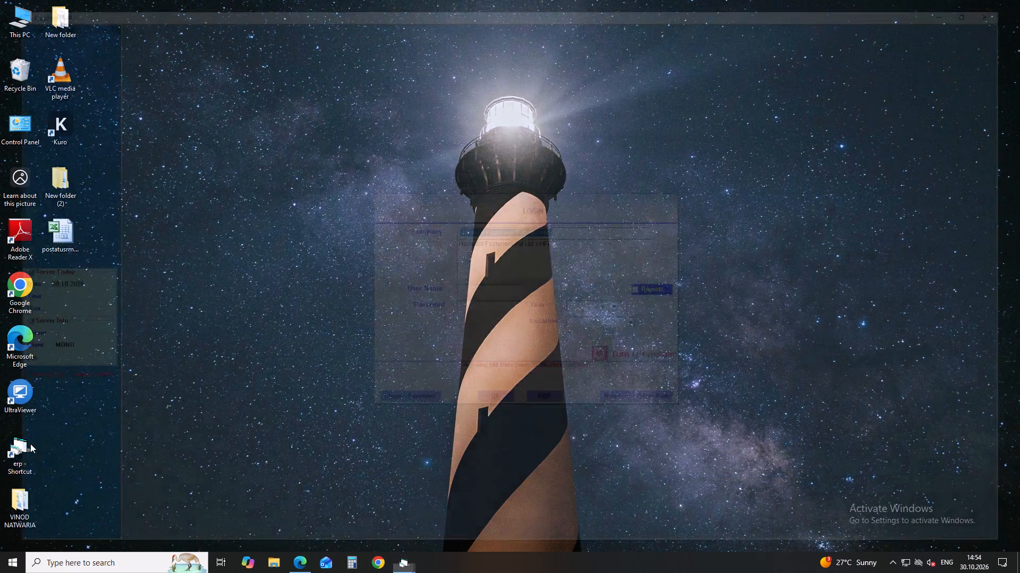
key("Down")
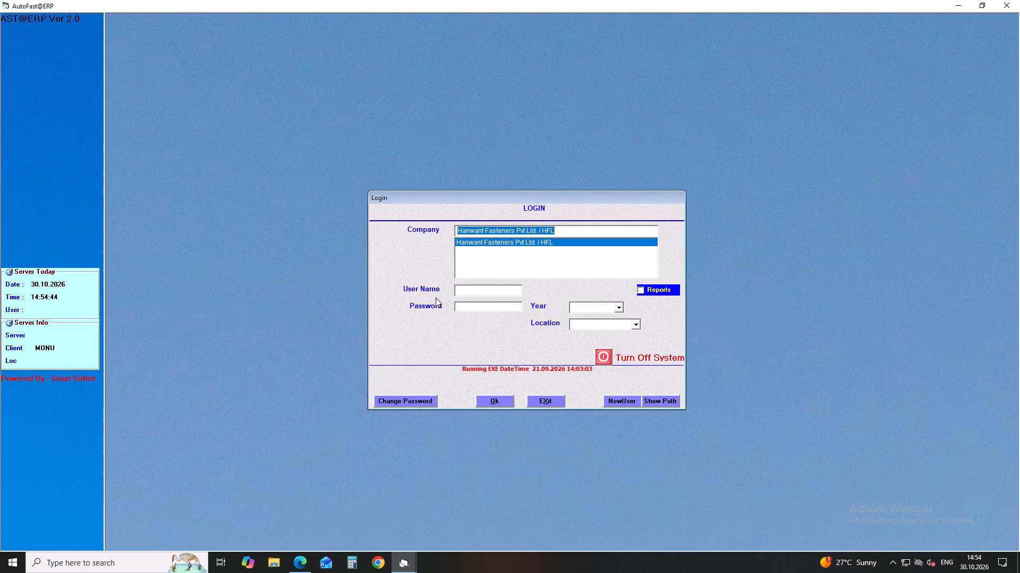
key("Return")
type("STSY")
key("BackSpace")
key("BackSpace")
key("BackSpace")
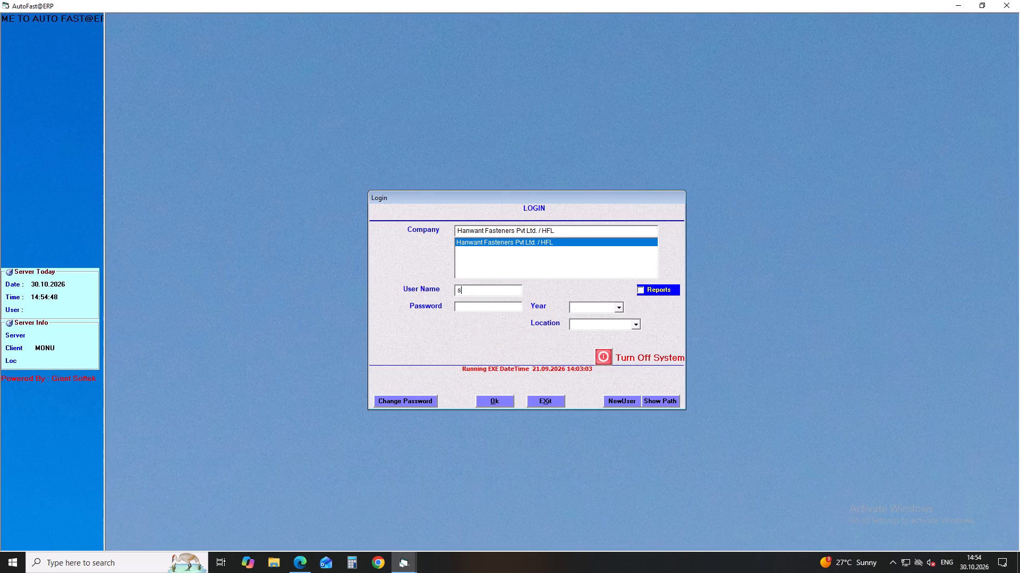
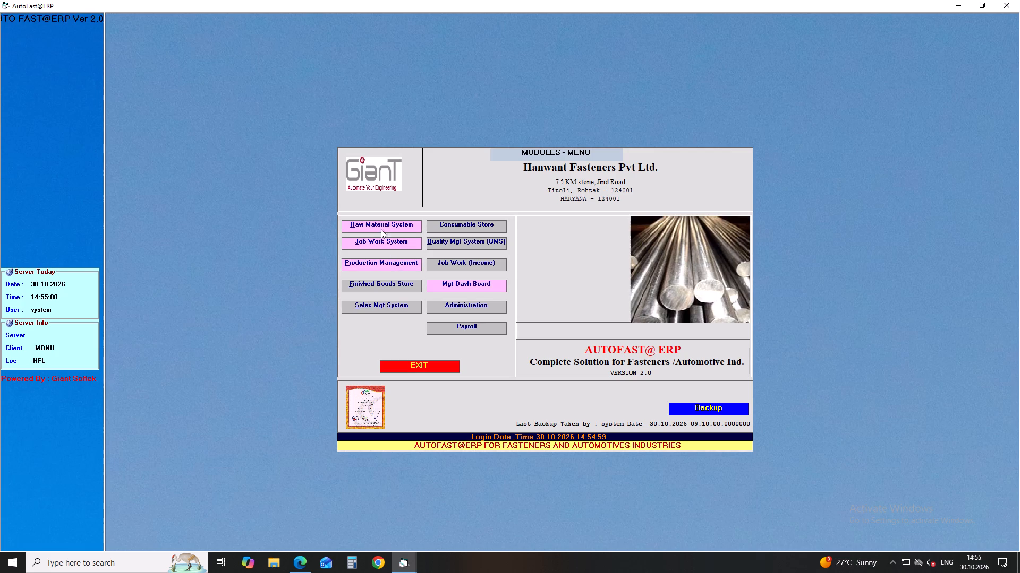
Open the Raw Material System and display the final RM purchase order 24250819 of SAGAR STEELS & WIRES dated 30.10.2026.
left_click(379, 226)
left_click(92, 16)
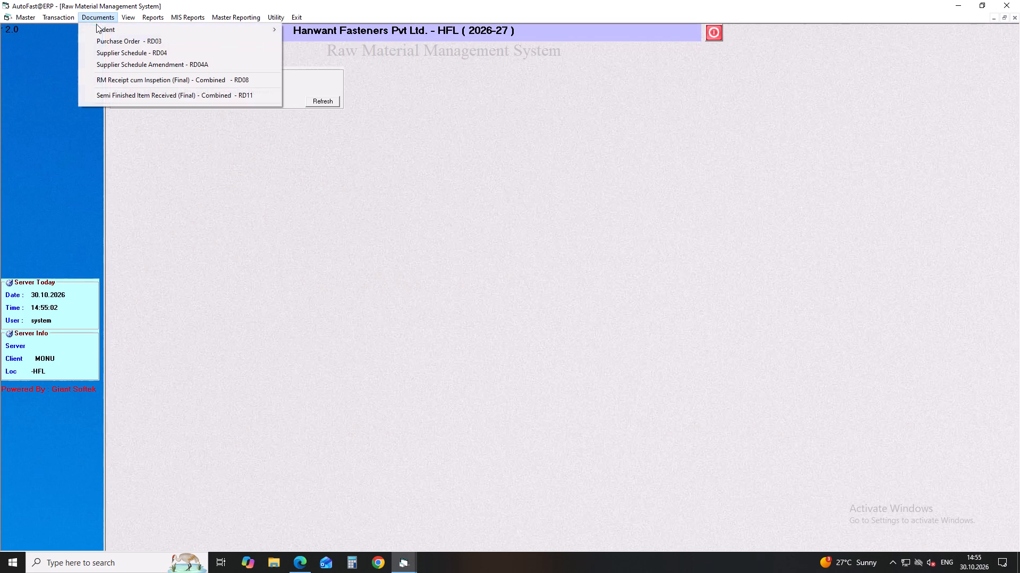
left_click(106, 40)
key("Return")
key("Return")
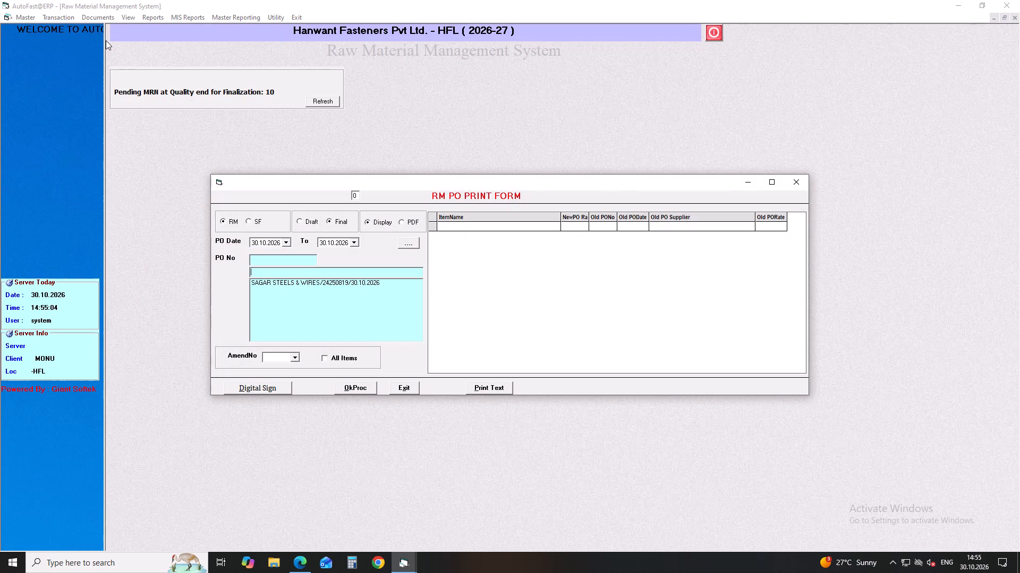
left_click(292, 285)
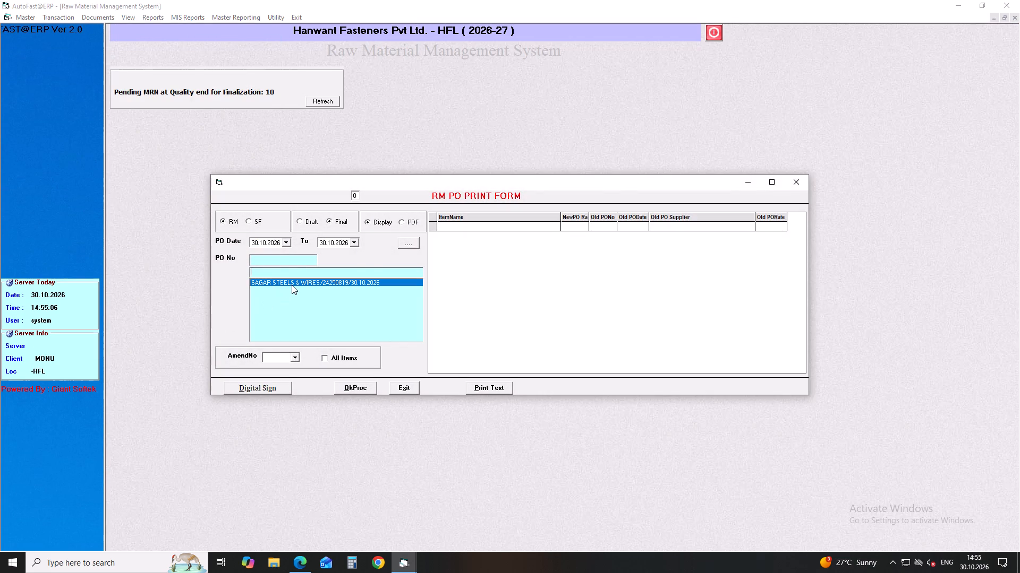
key("Return")
key("Return")
key("Return")
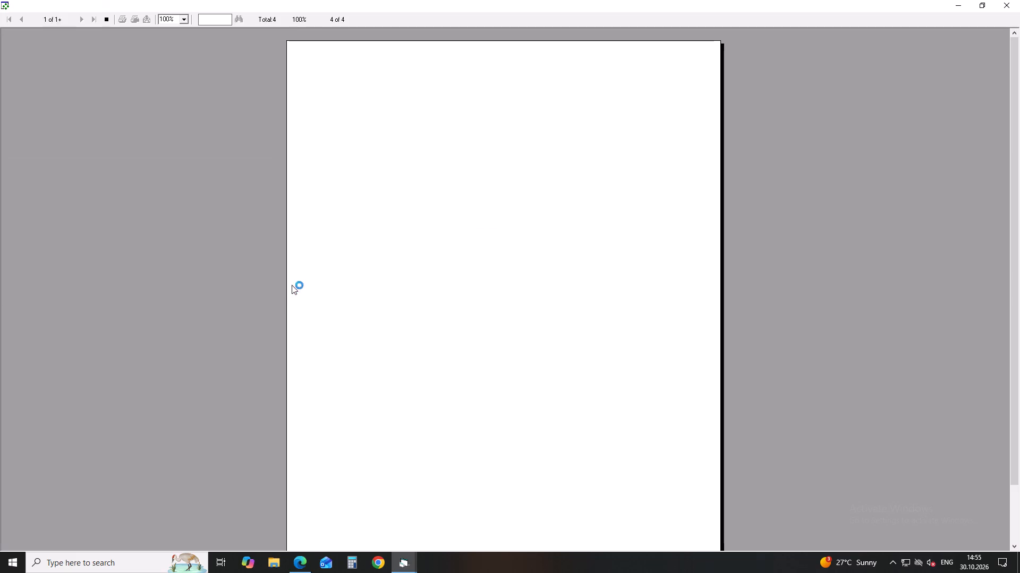
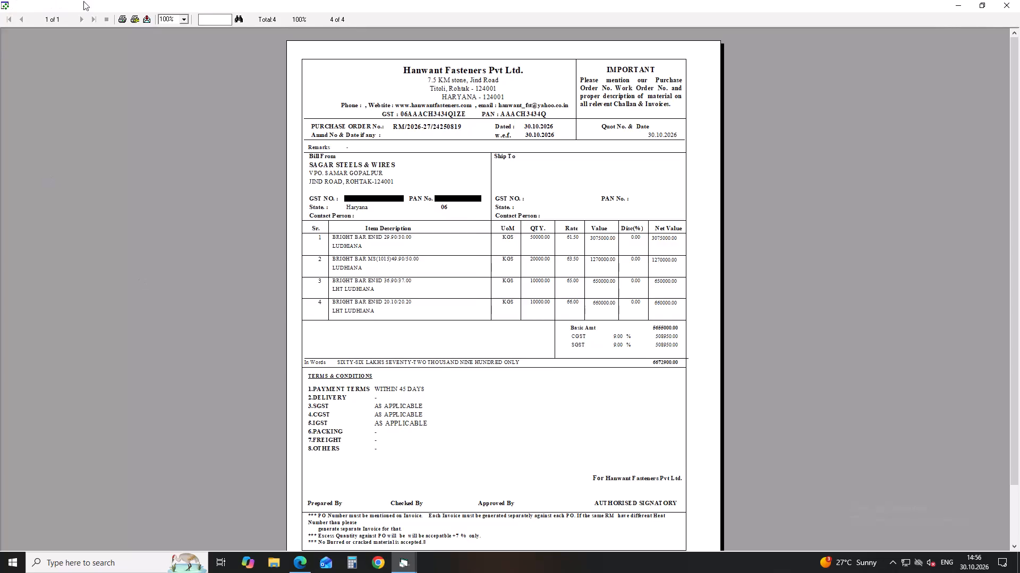
Print purchase order 24250819 on the system printer with the page range set from 1 to 1.
left_click(125, 23)
left_click(511, 309)
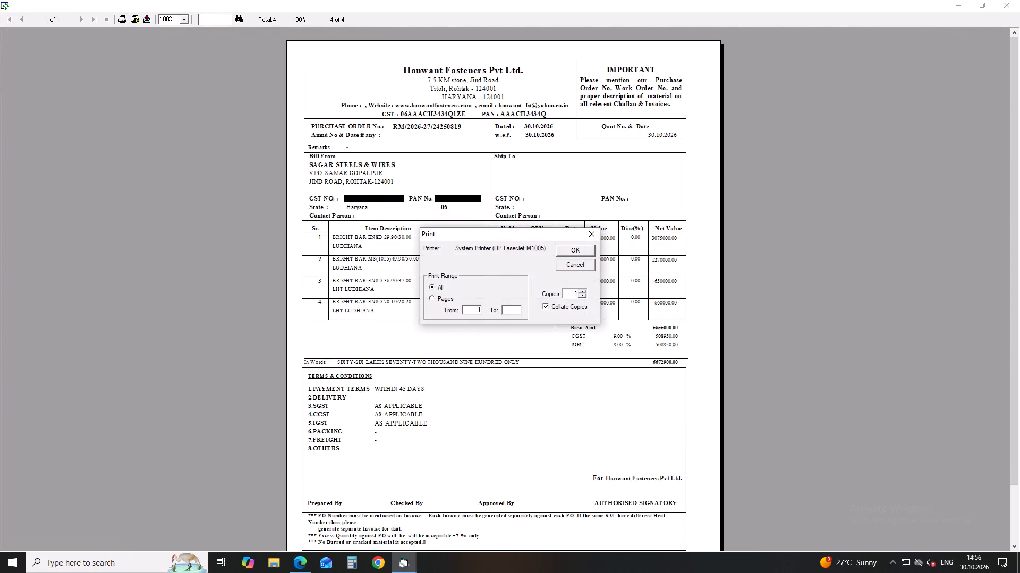
key("1")
left_click(570, 248)
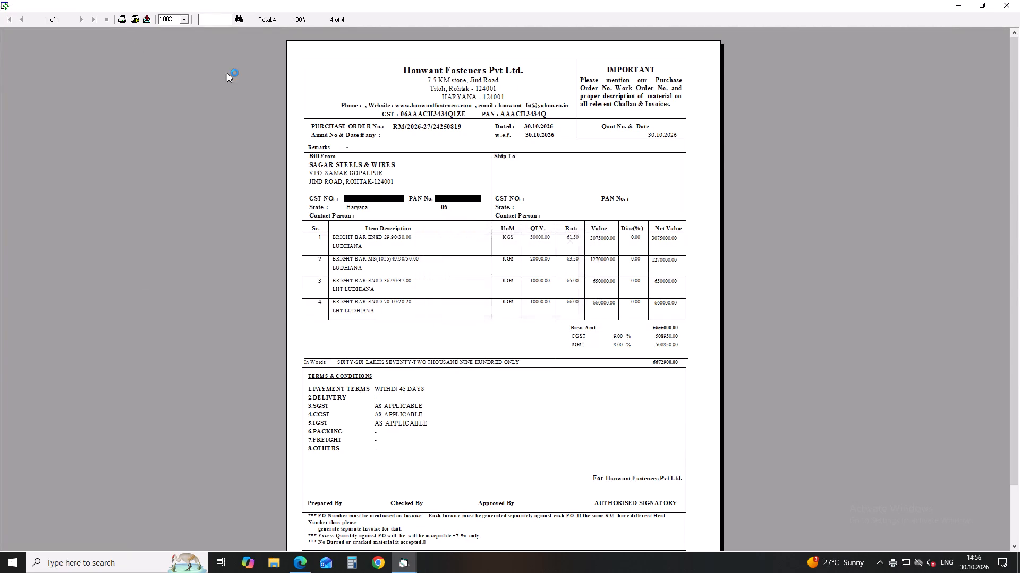
Export all pages of purchase order 24250819 to a PDF disk file and close the order preview and its print form.
left_click(150, 21)
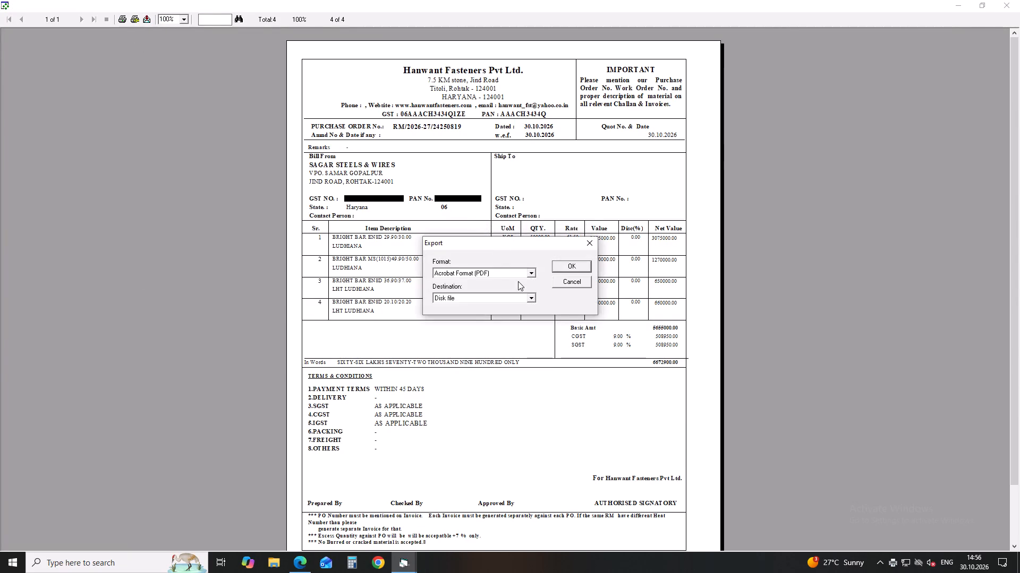
left_click(569, 266)
left_click(55, 92)
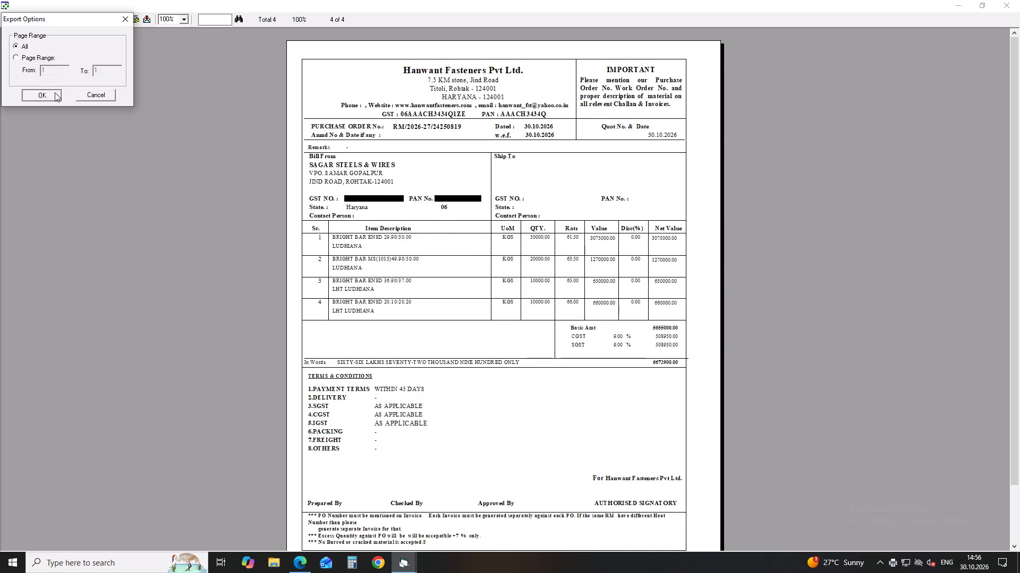
left_click(417, 277)
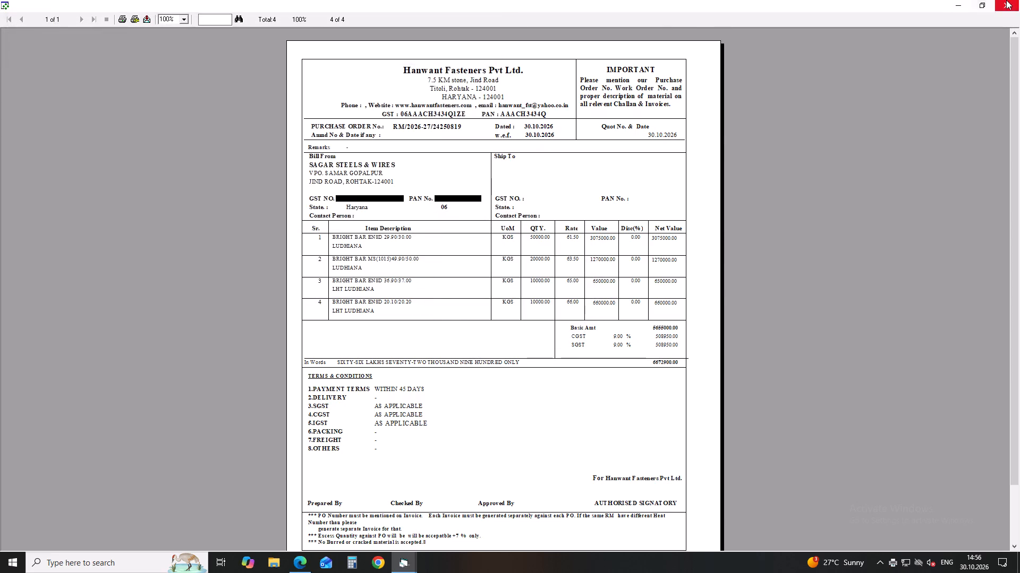
left_click(1006, 0)
left_click(797, 184)
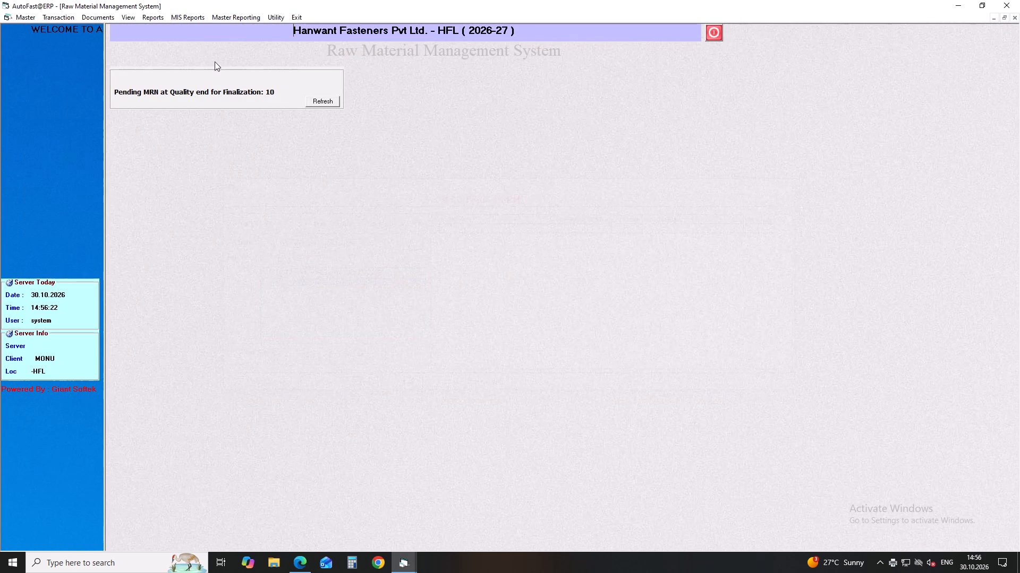
Display the Annexture print of confirmed RM supplier schedule 24250711 for SAGAR STEELS & WIRES dated 30.10.2026.
left_click(99, 17)
left_click(155, 52)
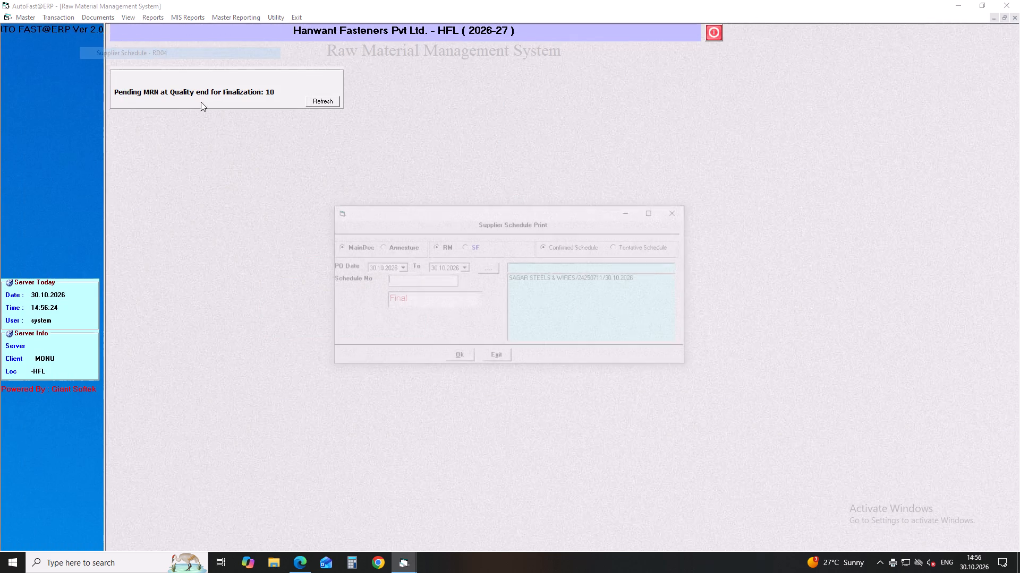
left_click(543, 278)
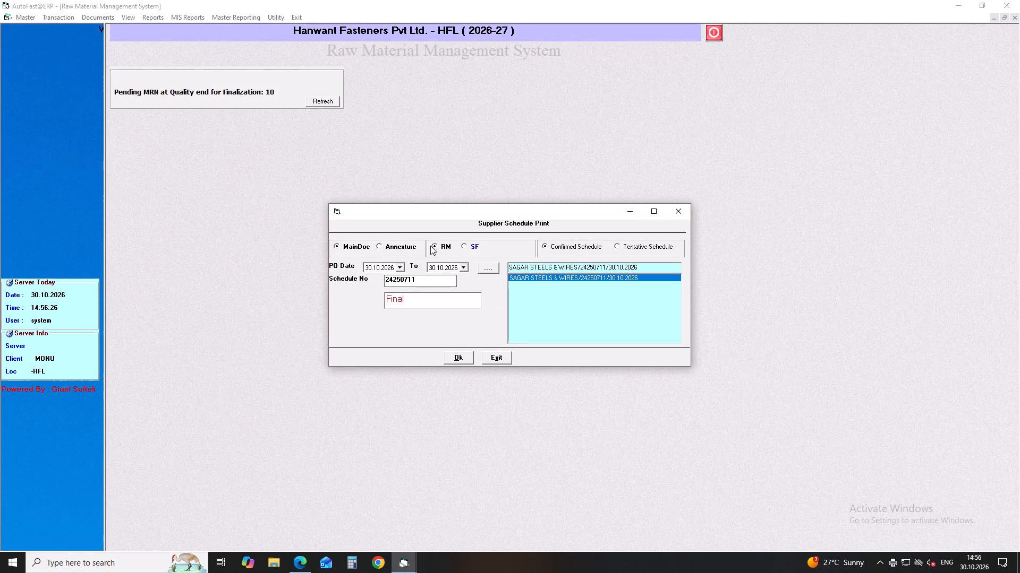
left_click(379, 247)
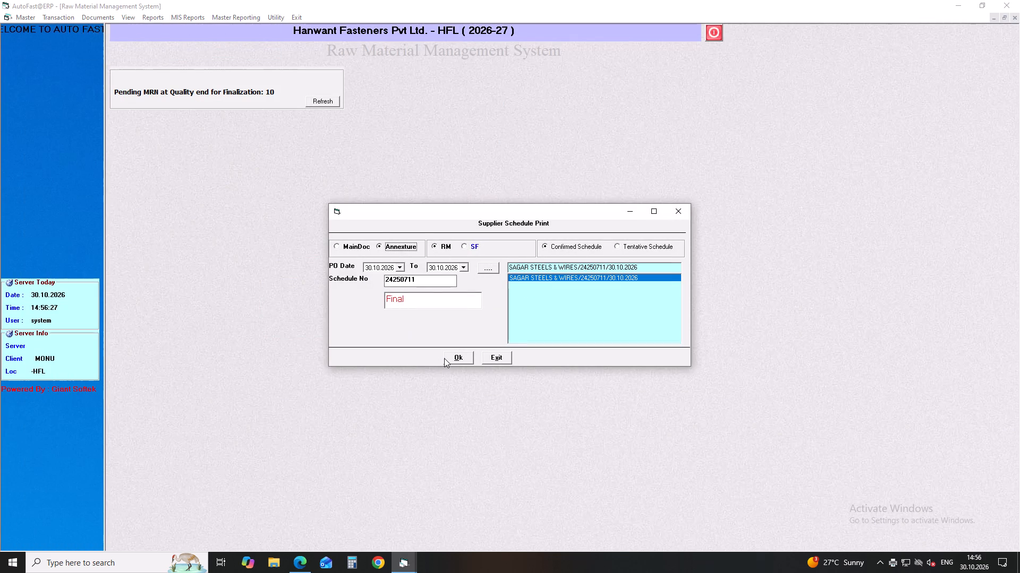
left_click(446, 358)
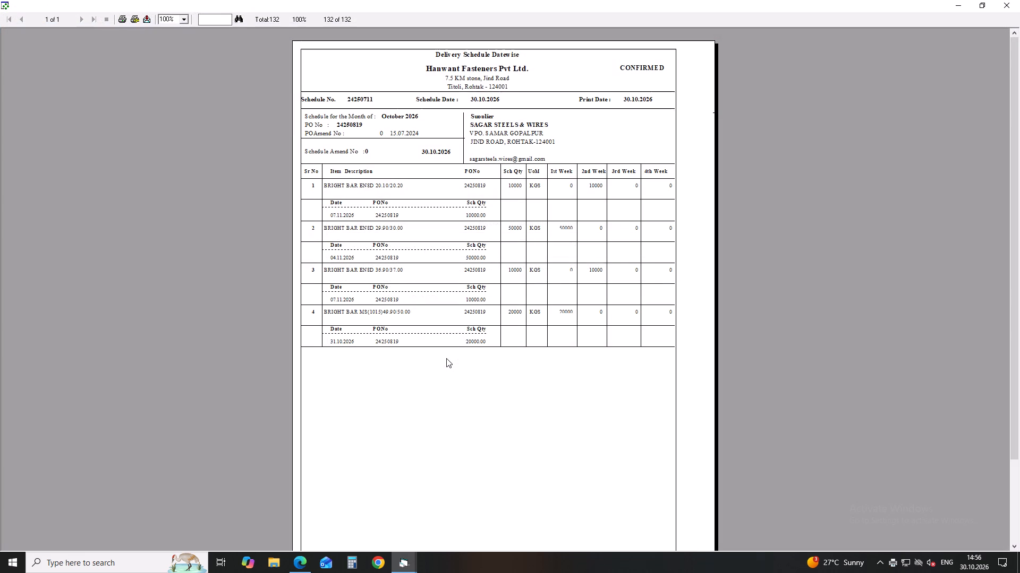
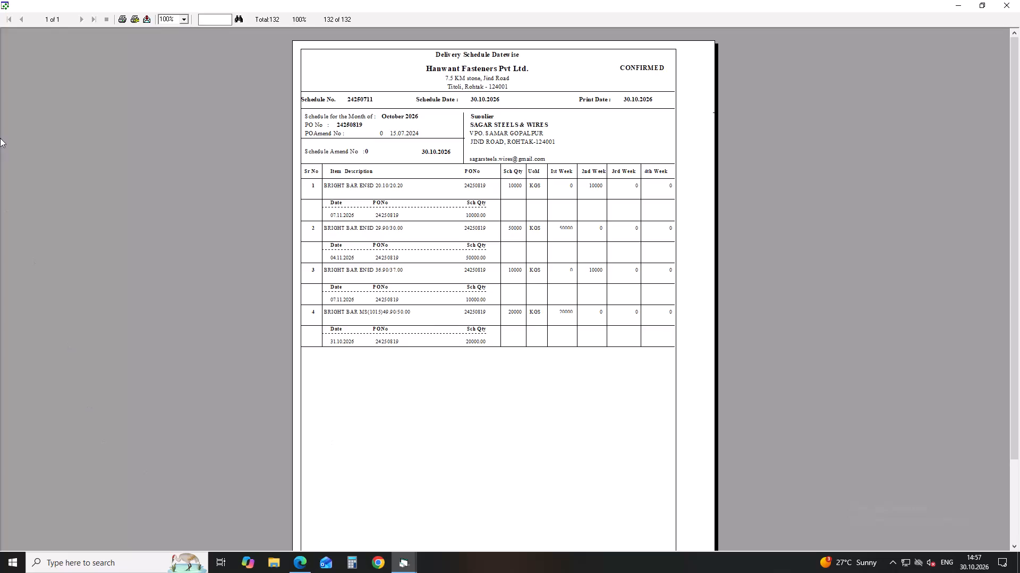
Print delivery schedule 24250711 on the system printer with the page range set from 1 to 1.
left_click(124, 19)
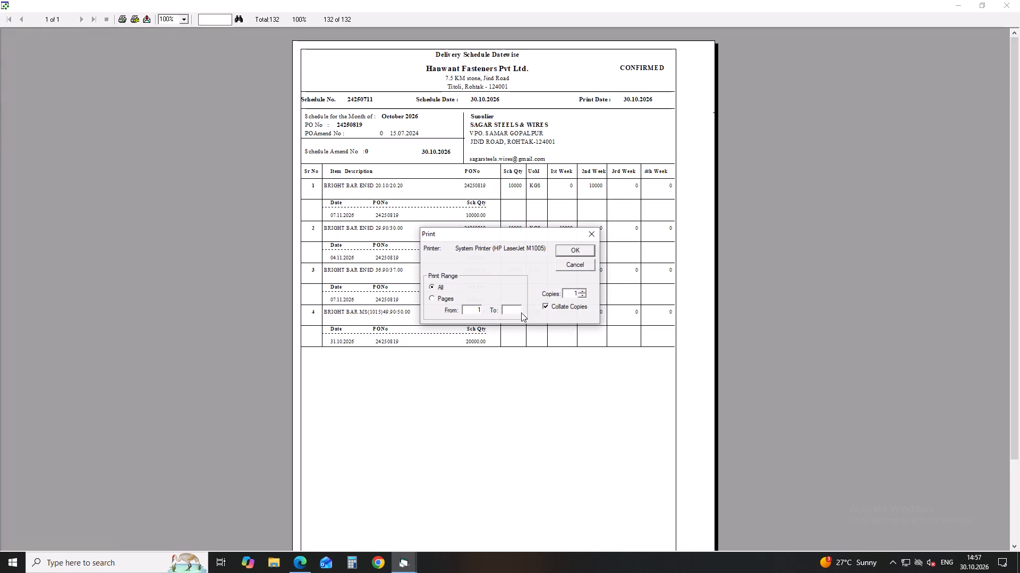
left_click(517, 312)
key("1")
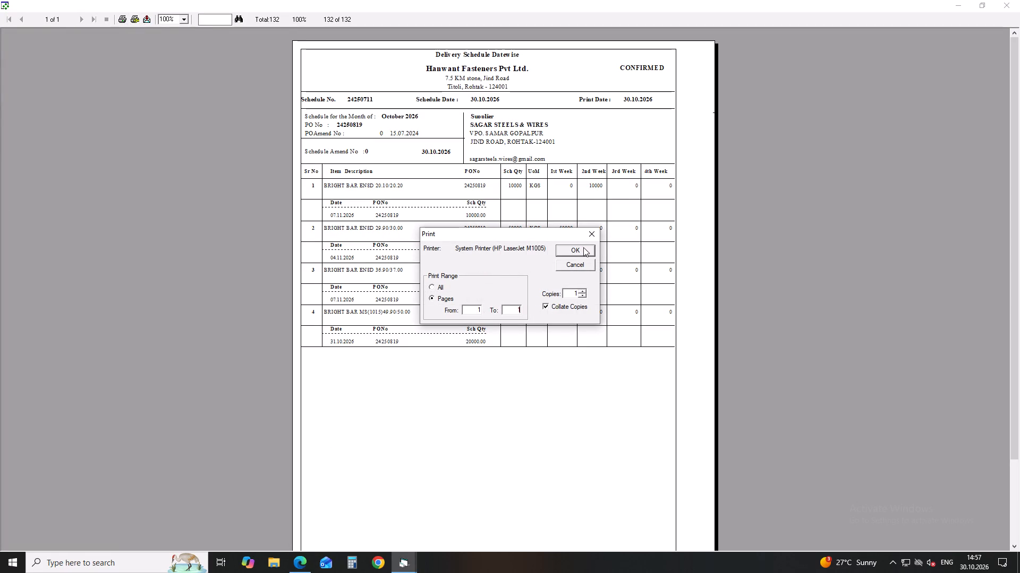
left_click(583, 247)
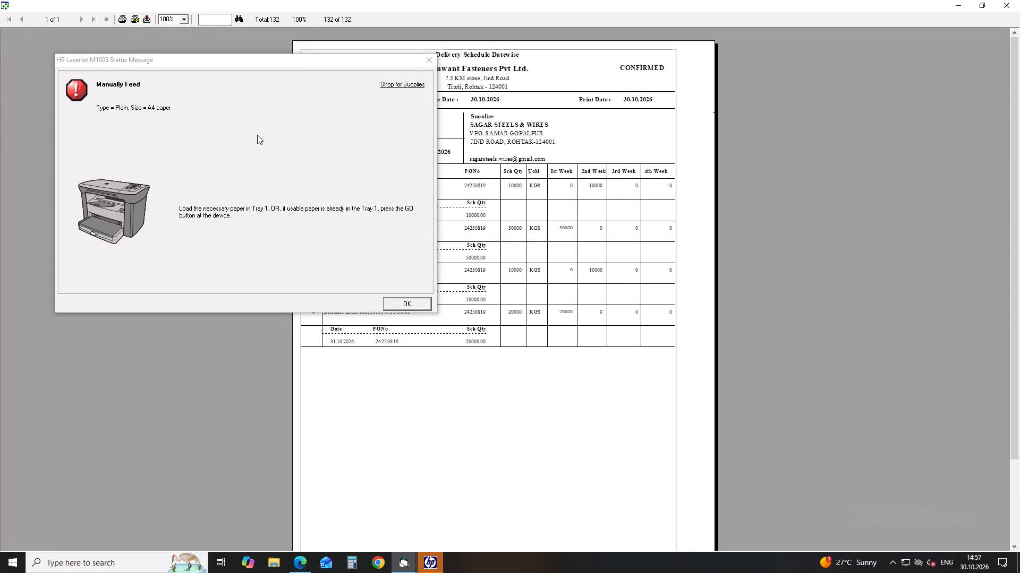
left_click(407, 305)
Export all pages of delivery schedule 24250711 to the desktop as PDF supscheduleAnnex, and close its preview and print form.
left_click(149, 19)
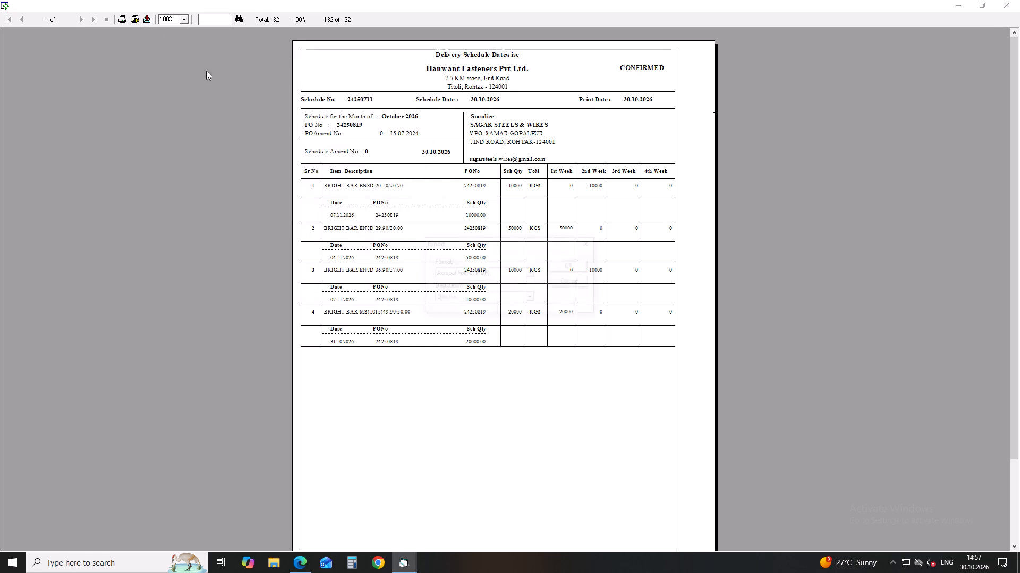
left_click(566, 265)
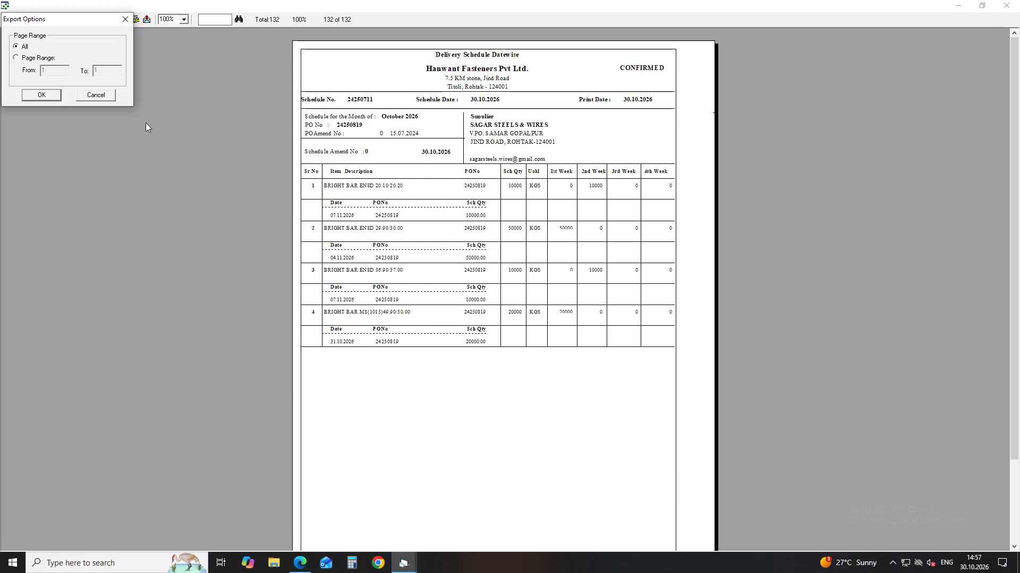
left_click(34, 97)
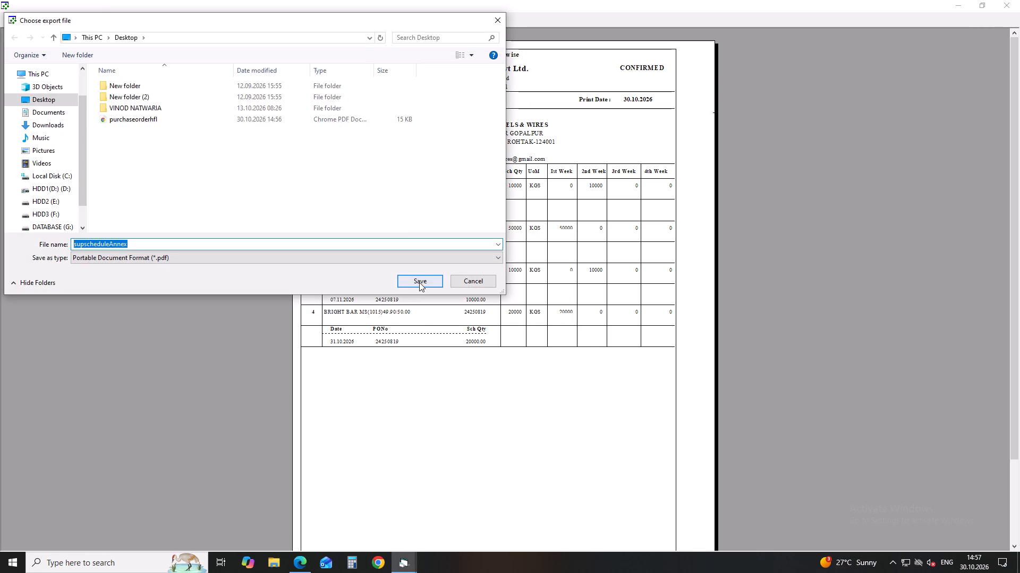
left_click(419, 282)
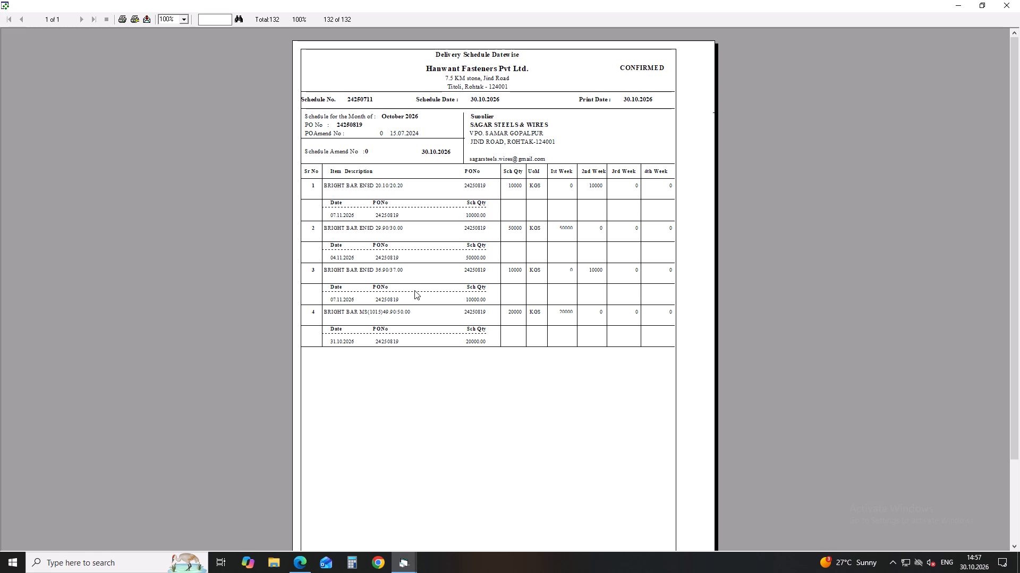
left_click(1001, 6)
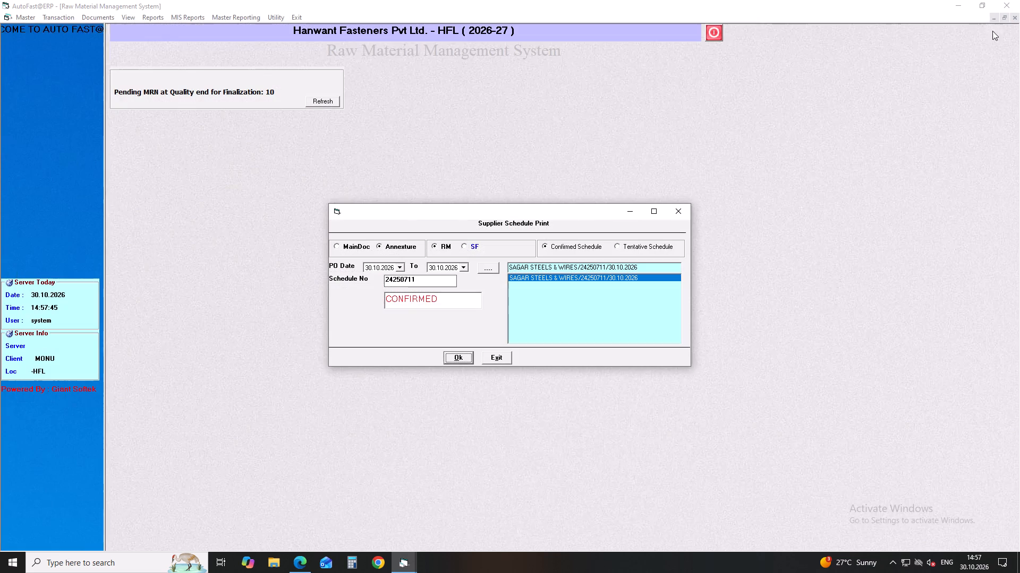
left_click(682, 210)
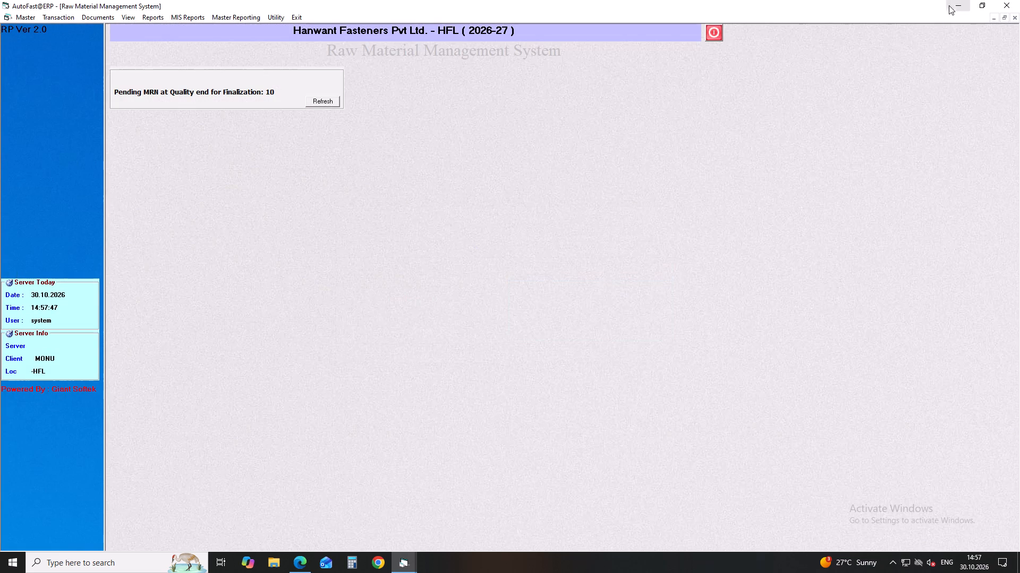
Minimise the ERP and view the exported purchaseorderhfl and supscheduleannex PDFs from the desktop, closing each one after checking it.
left_click(949, 5)
double_click(55, 297)
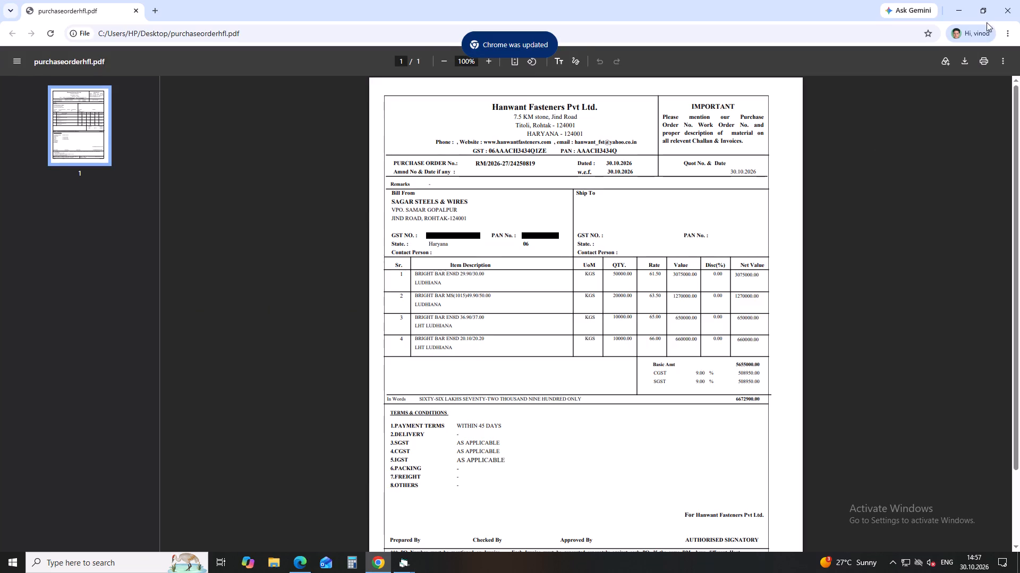
left_click(1001, 7)
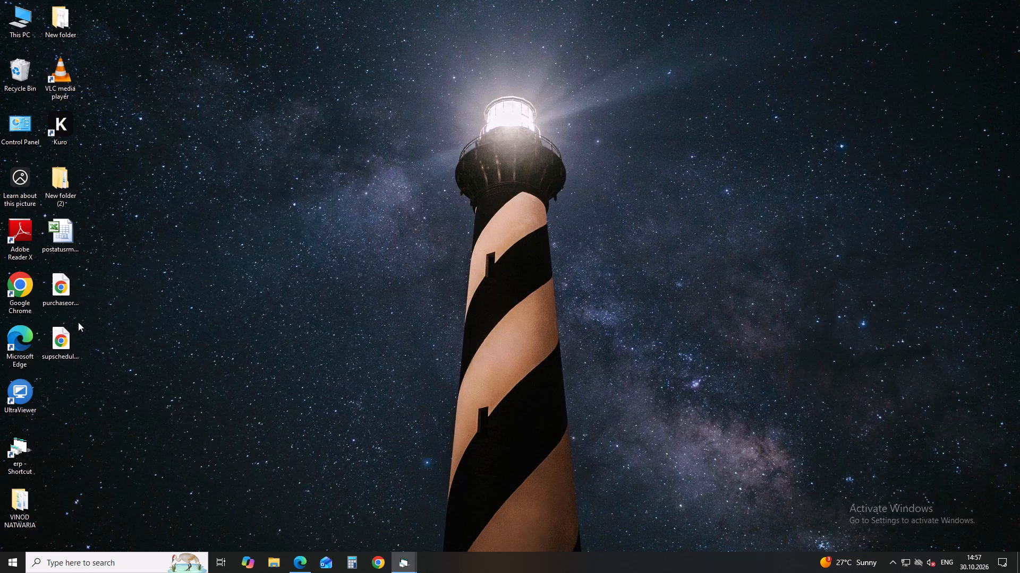
double_click(72, 329)
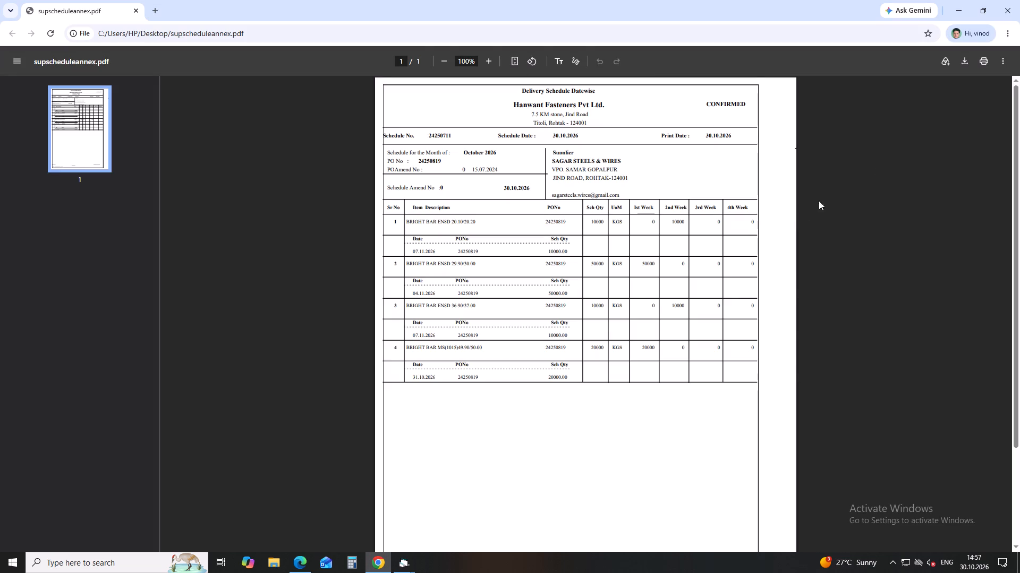
left_click(1012, 8)
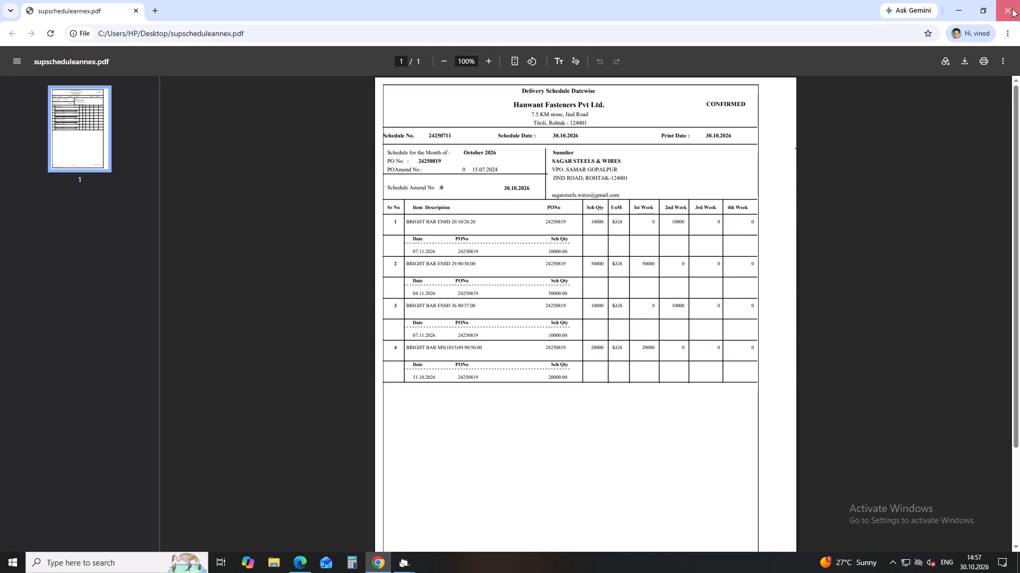
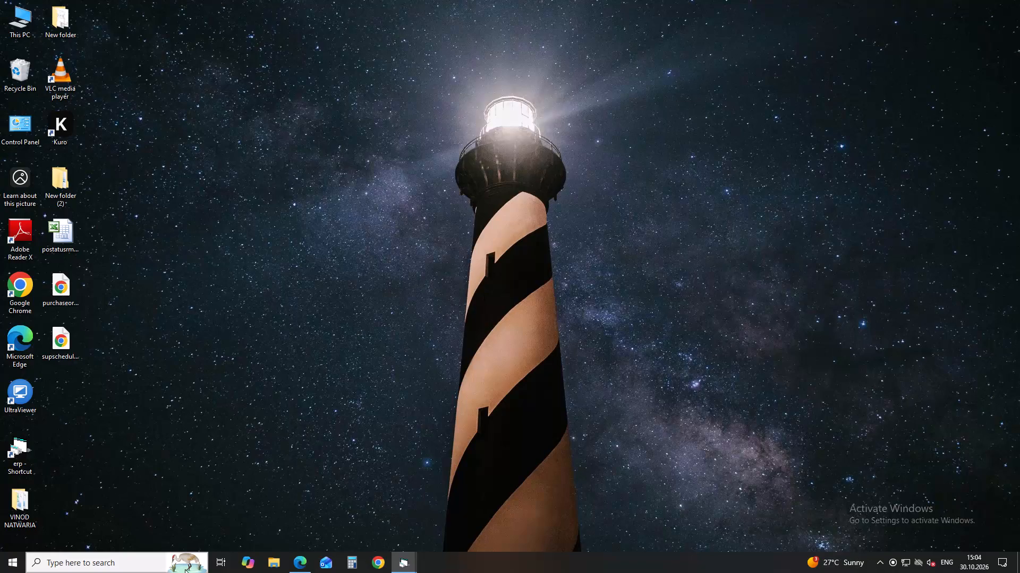
left_click(381, 561)
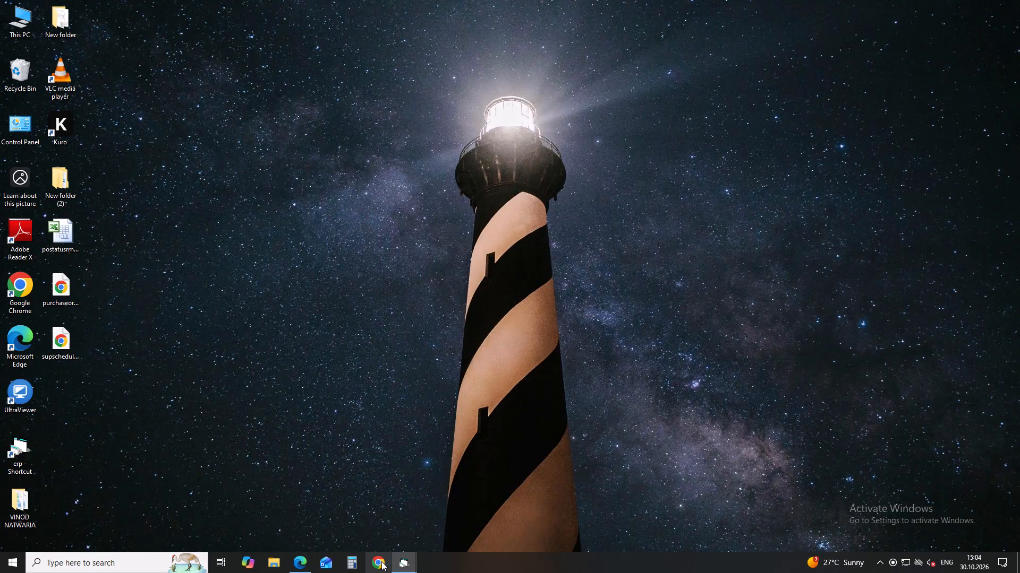
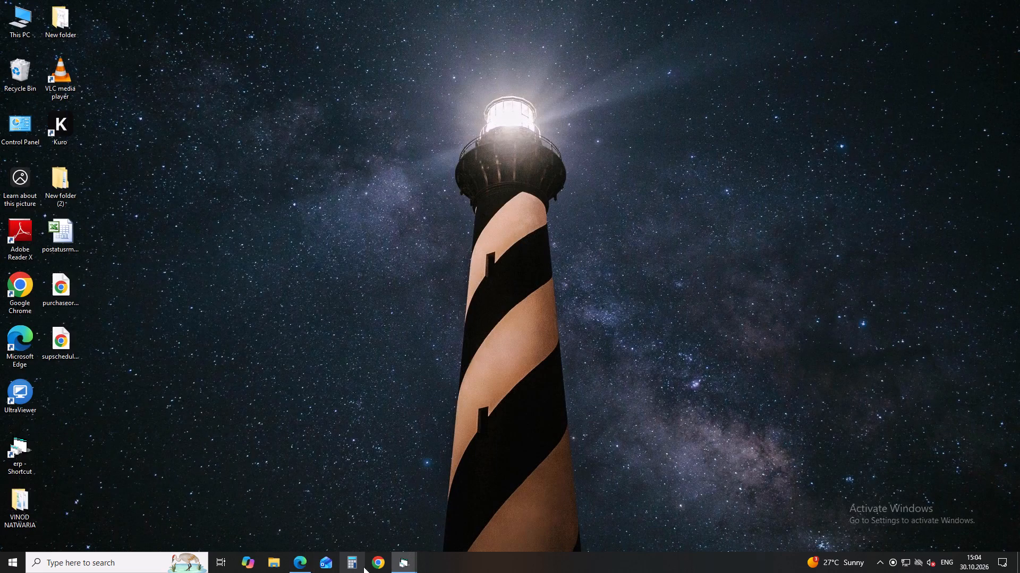
Open a Google Chrome browser window.
left_click(381, 570)
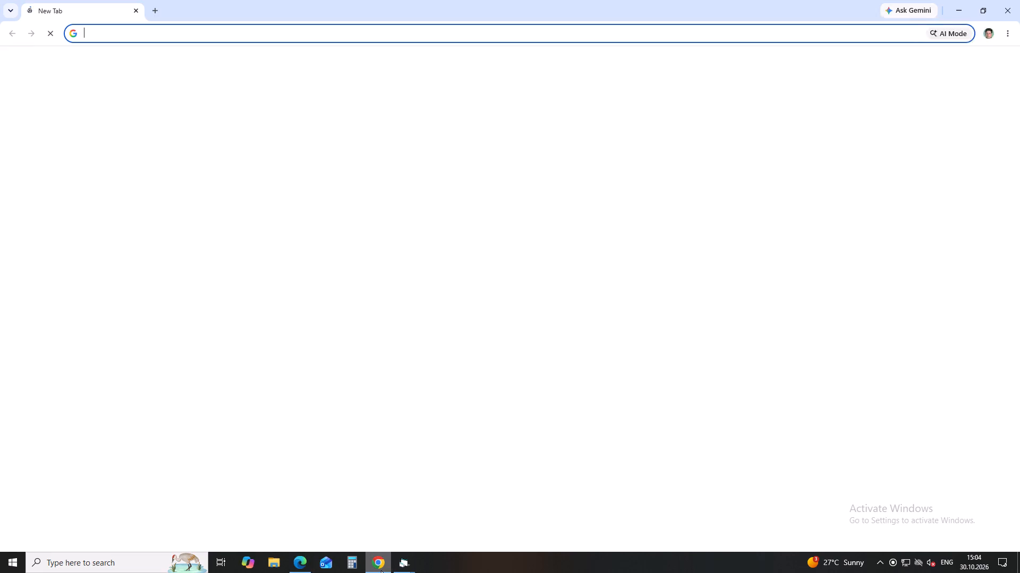
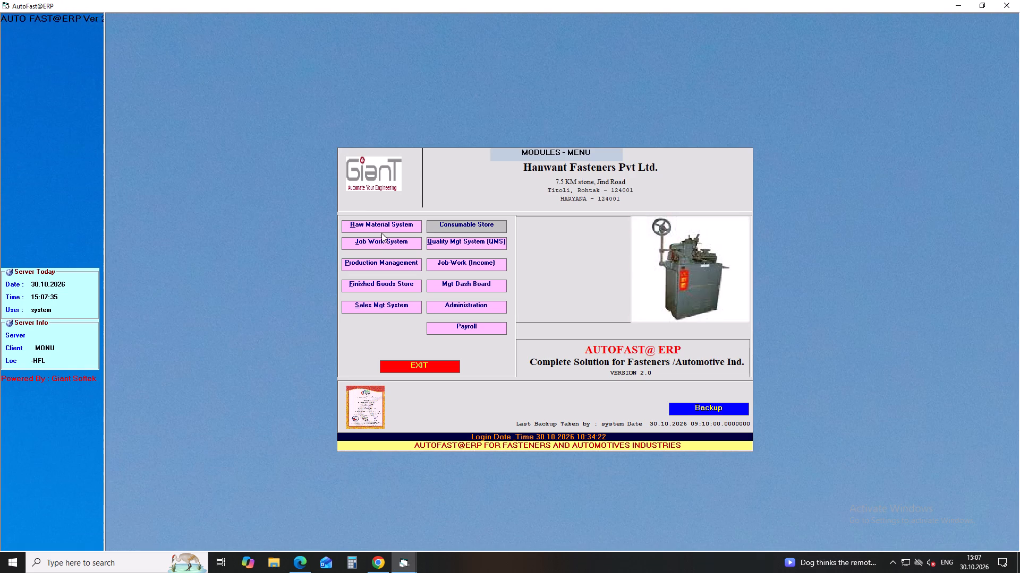
Start a new preliminary RM Receipt cum Inspection entry in the Raw Material System.
left_click(380, 225)
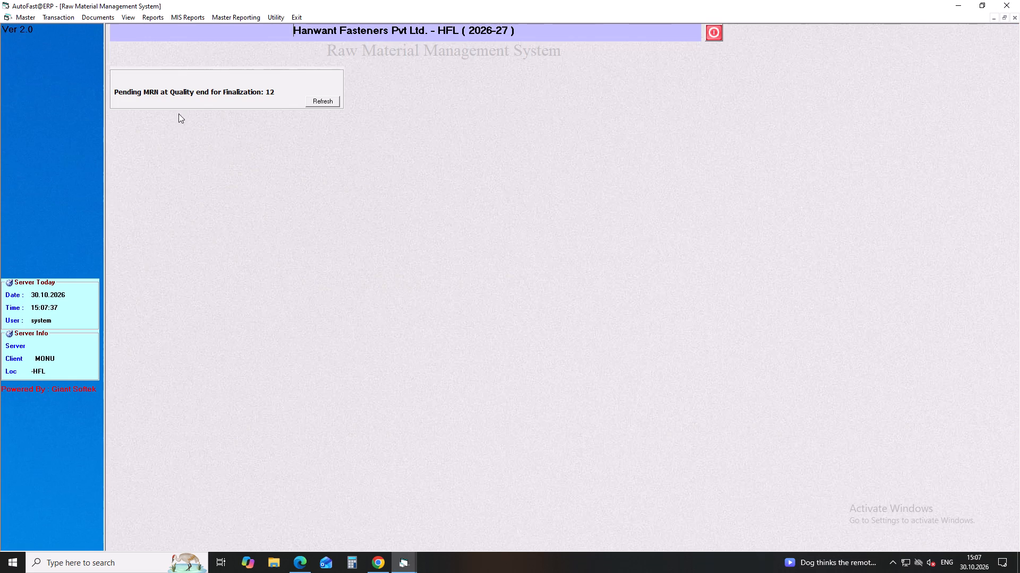
left_click(67, 20)
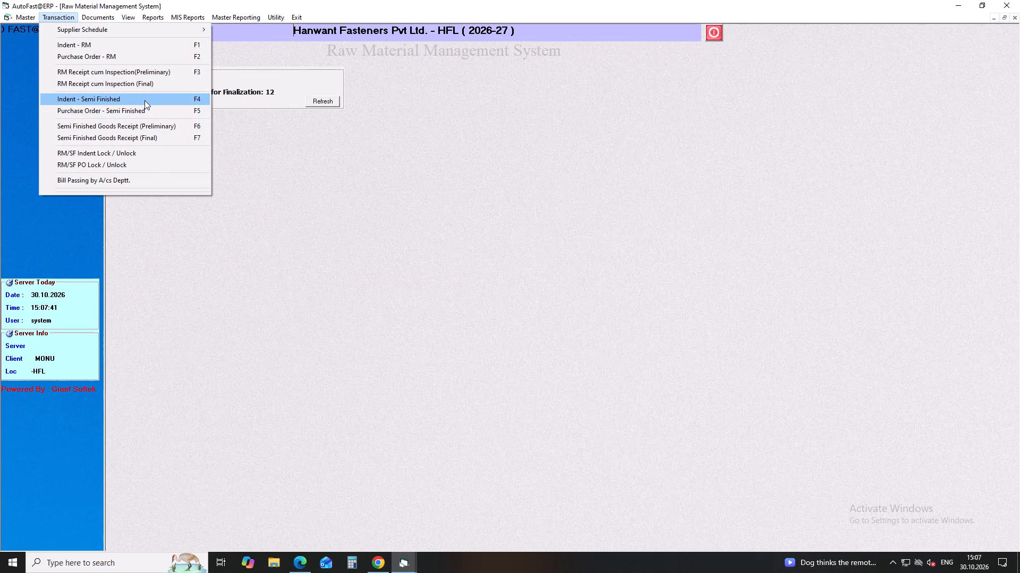
left_click(153, 74)
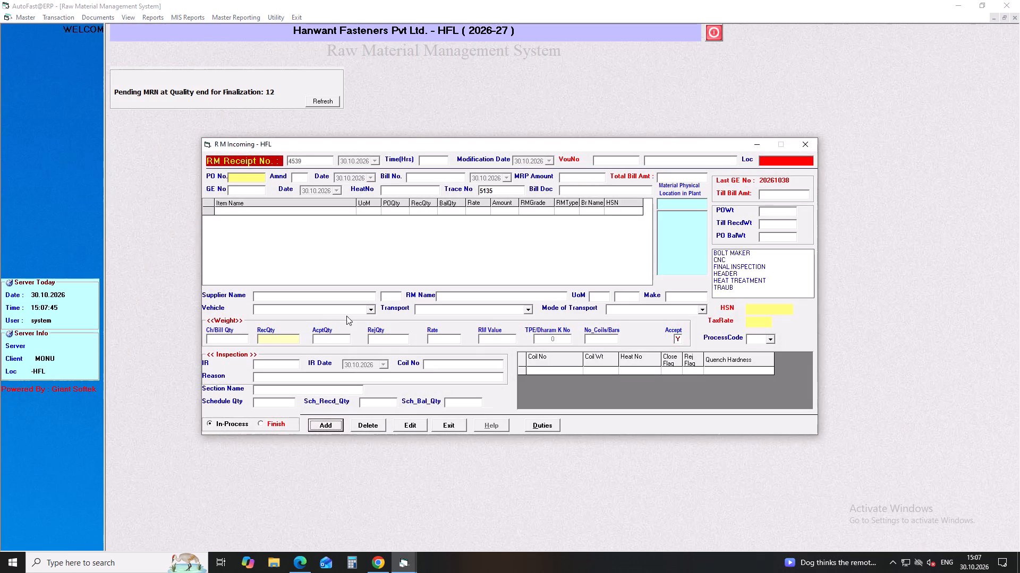
key("Return")
key("Return")
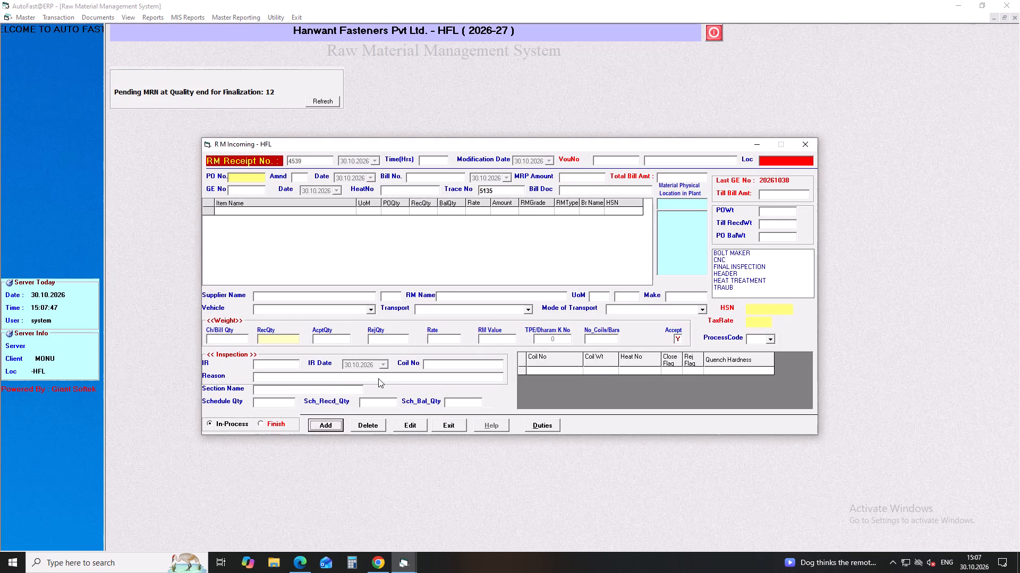
key("Return")
key("Return")
key("Return")
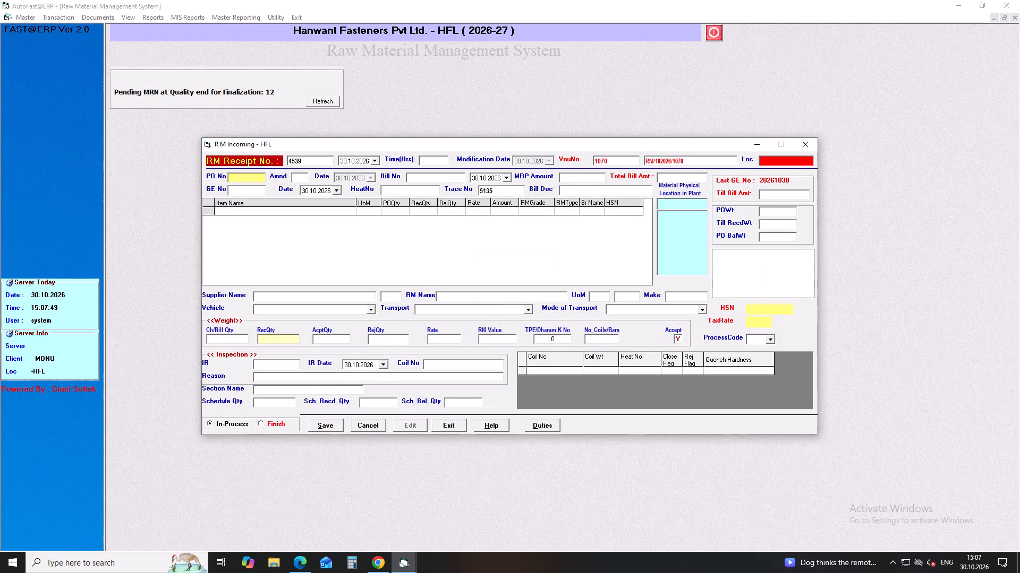
Load purchase order 24250804 into the receipt and select its COIL SAE 1541 11.70/11.72 SAPPD item.
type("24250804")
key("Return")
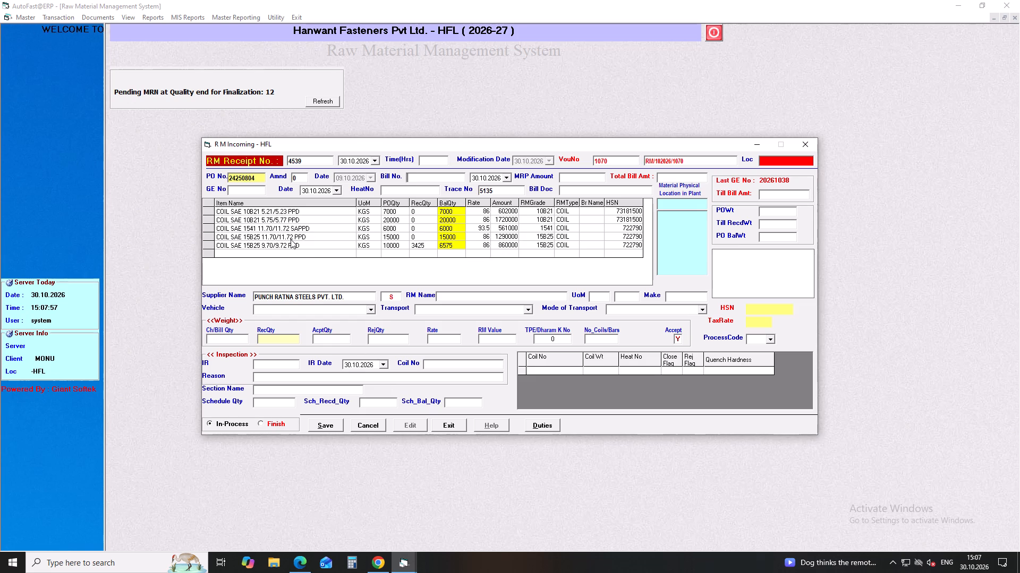
double_click(240, 227)
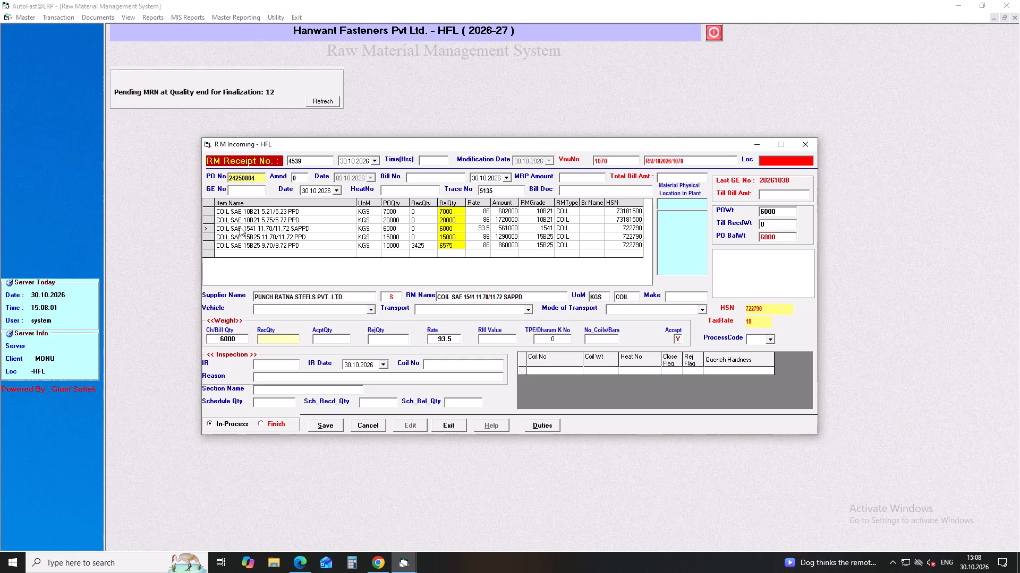
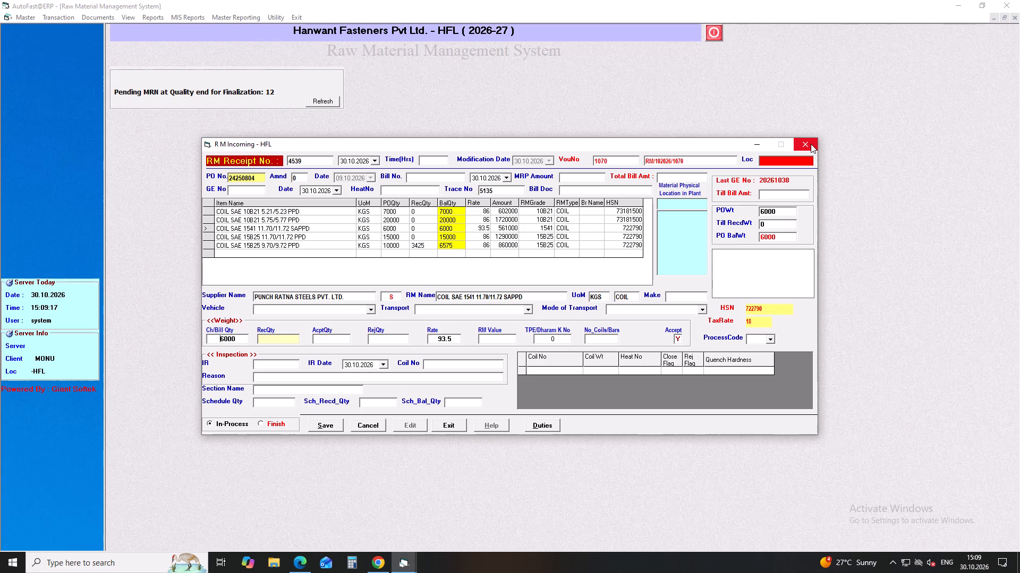
Close the RM receipt entry without saving it, exit the module and reopen the Raw Material System.
left_click(806, 141)
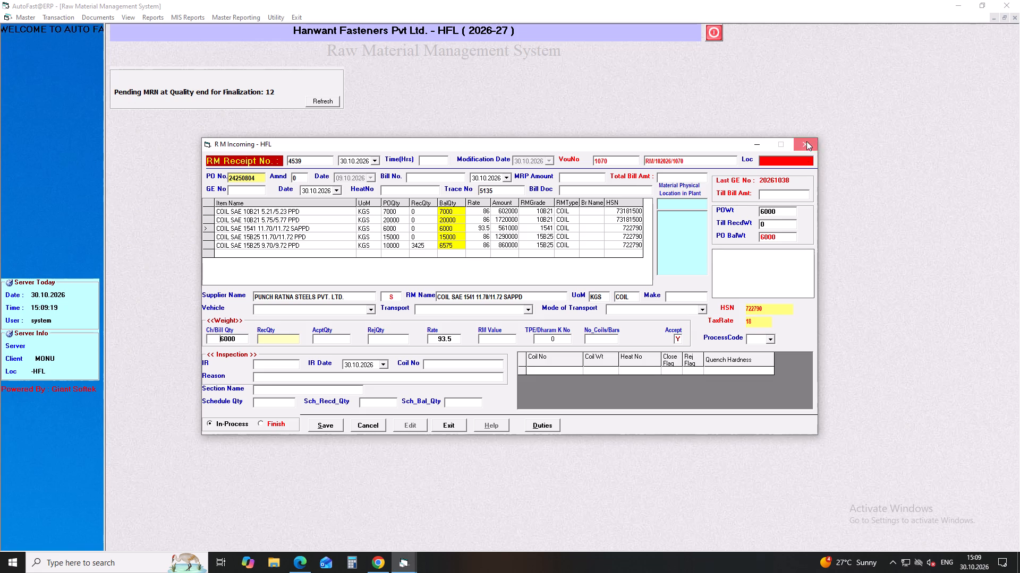
left_click(299, 14)
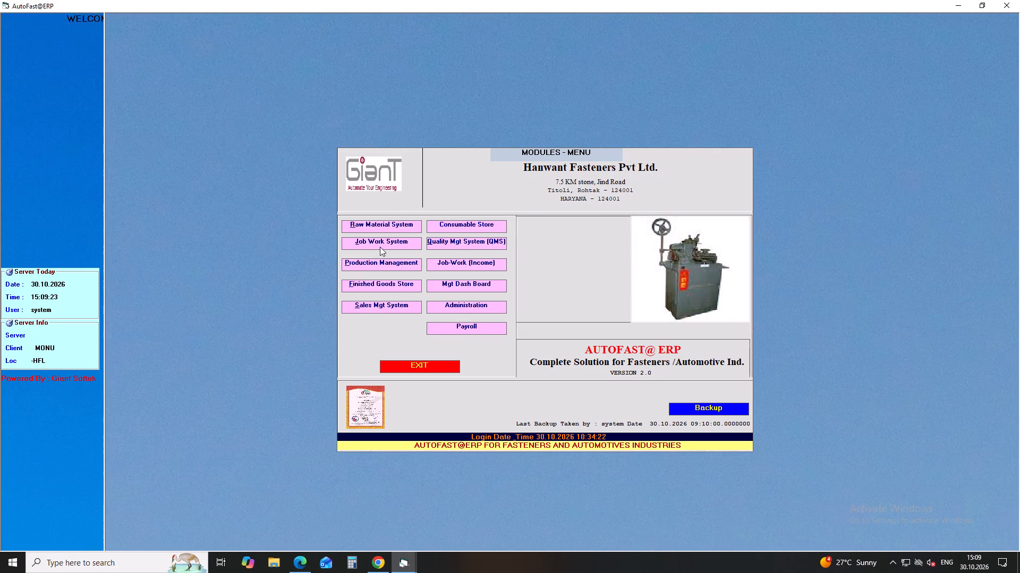
left_click_drag(367, 265, 235, 224)
left_click(358, 224)
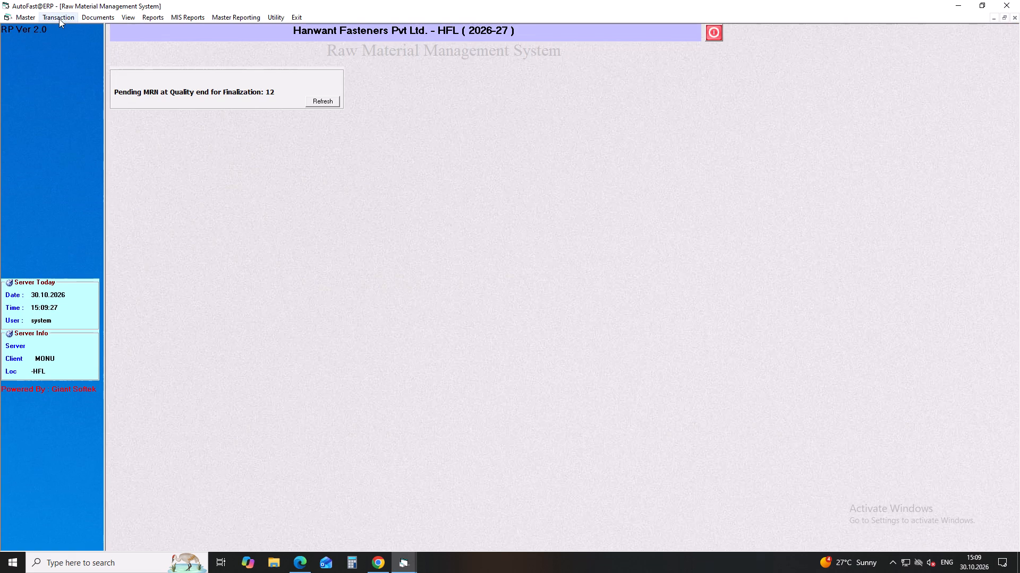
Open raw material purchase order 24250804 for editing.
left_click(59, 19)
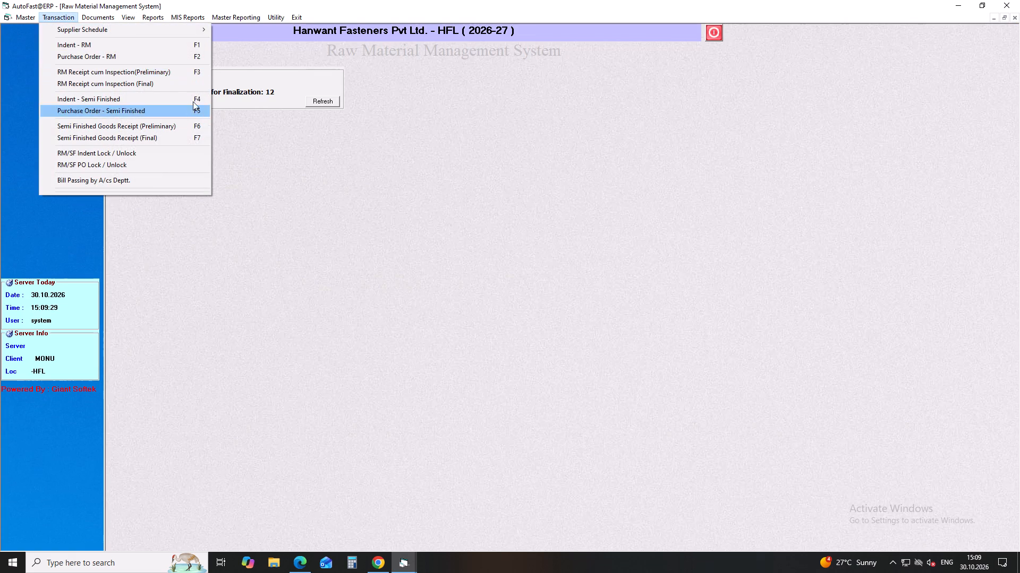
left_click(197, 59)
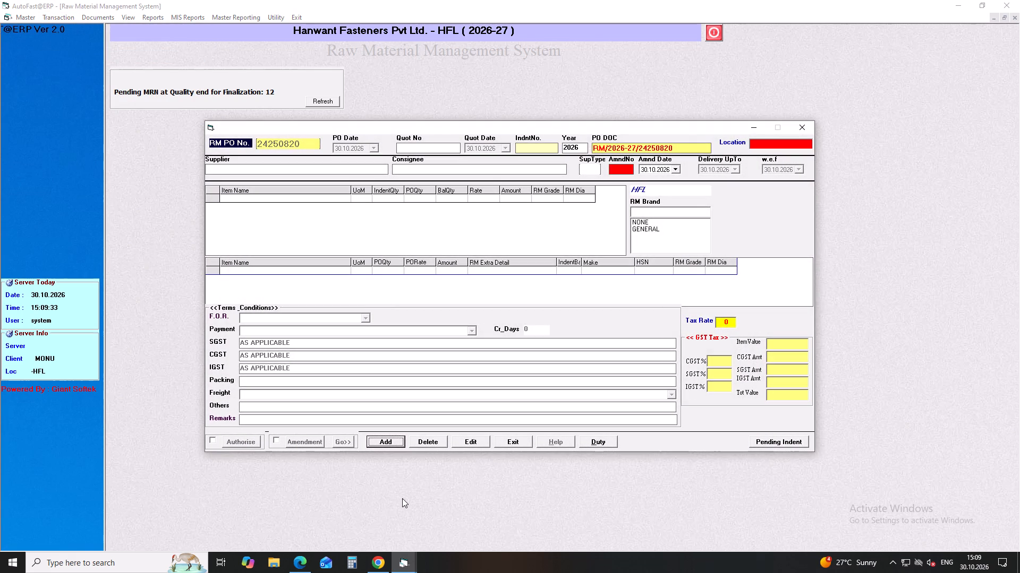
left_click(475, 444)
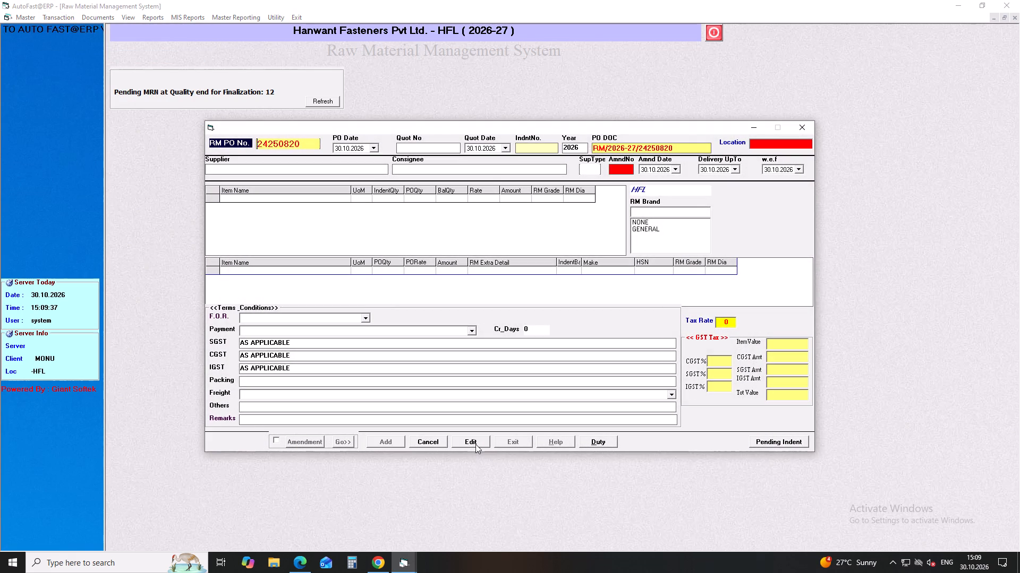
left_click(302, 140)
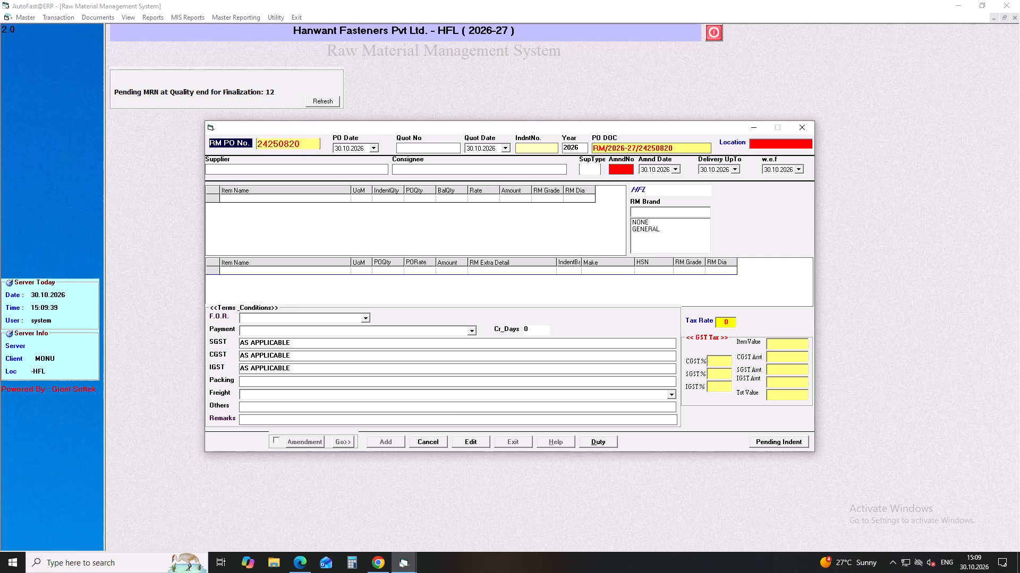
key("BackSpace")
key("BackSpace")
type("04")
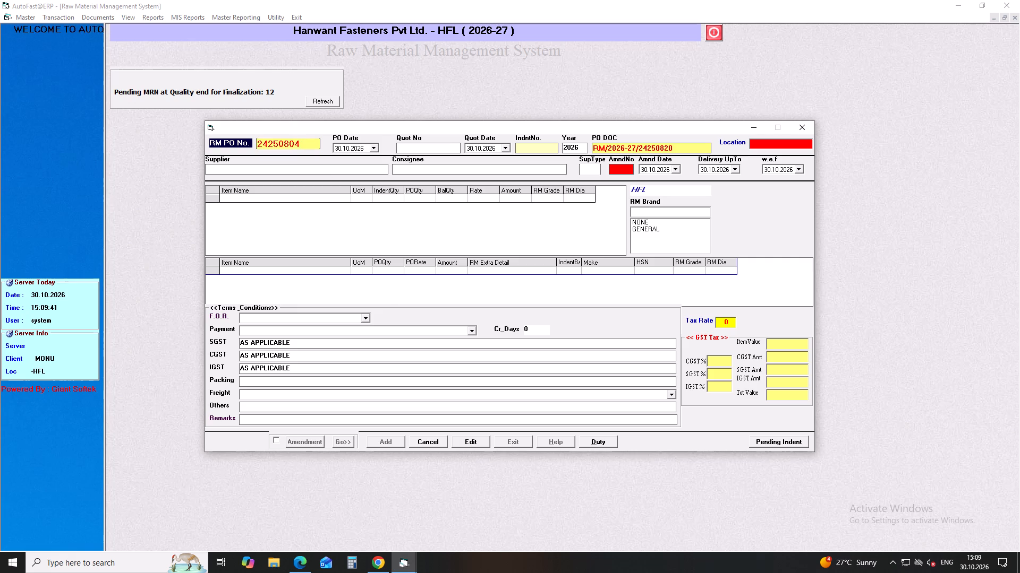
key("Right")
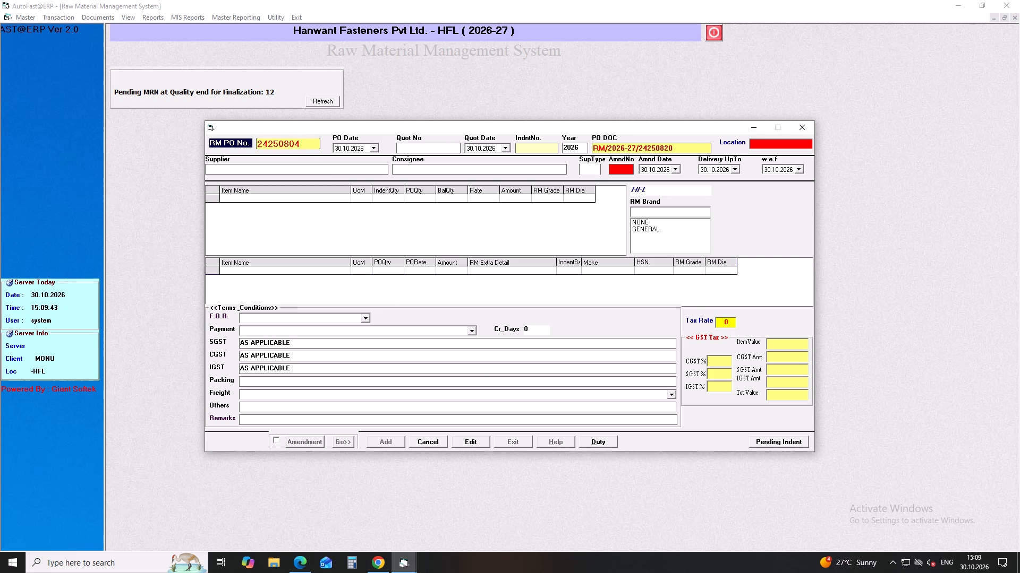
left_click(467, 438)
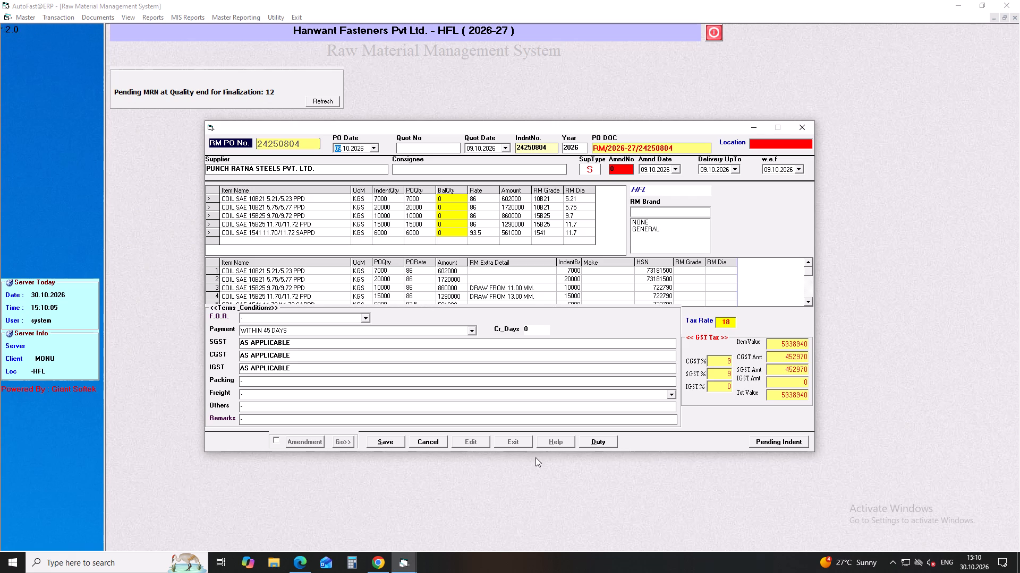
Set the PO rate of COIL SAE 1541 11.70/11.72 SAPPD to 95.50, save the purchase order and close it.
left_click(808, 301)
left_click(808, 301)
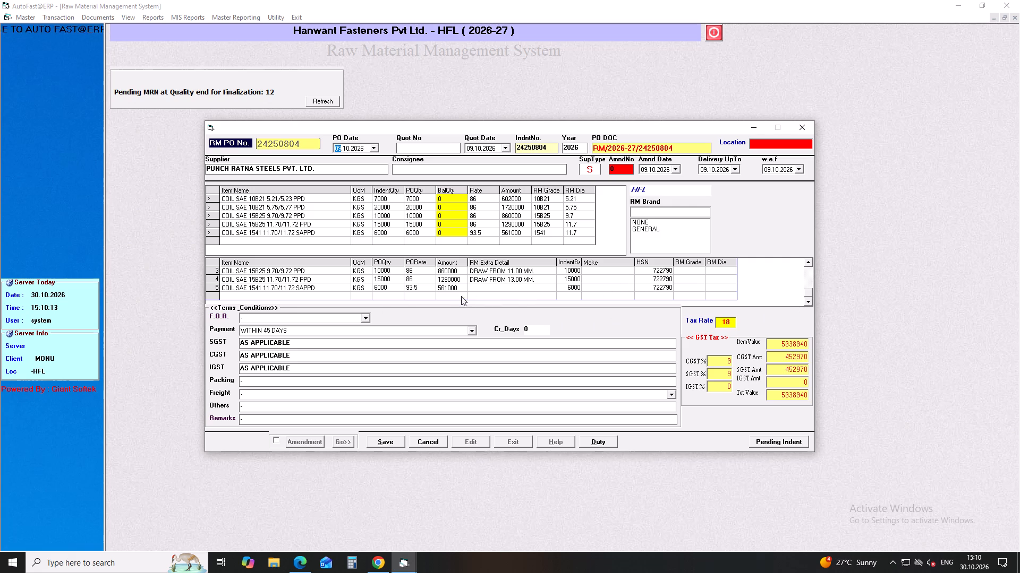
left_click(420, 286)
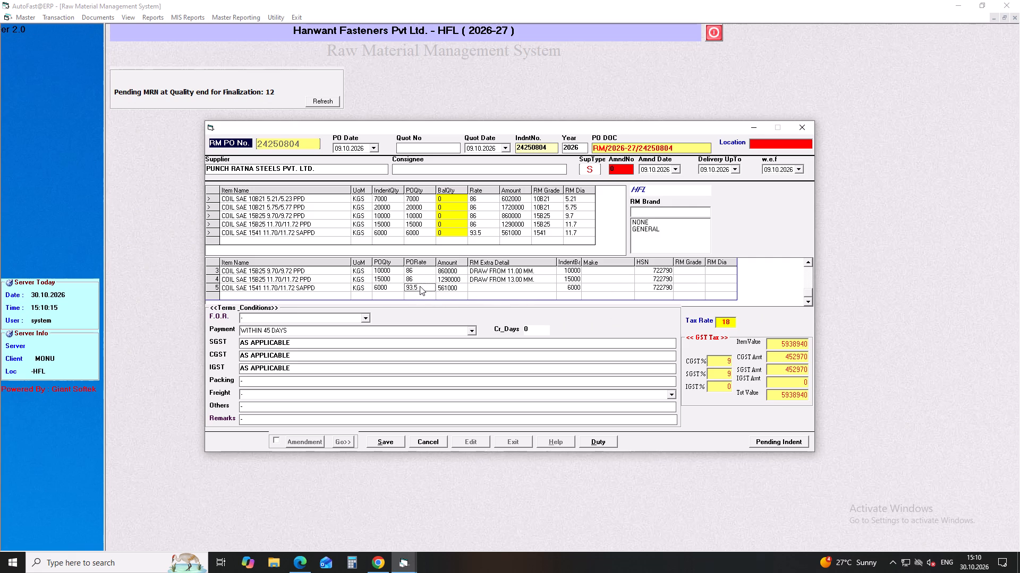
key("BackSpace")
key("BackSpace")
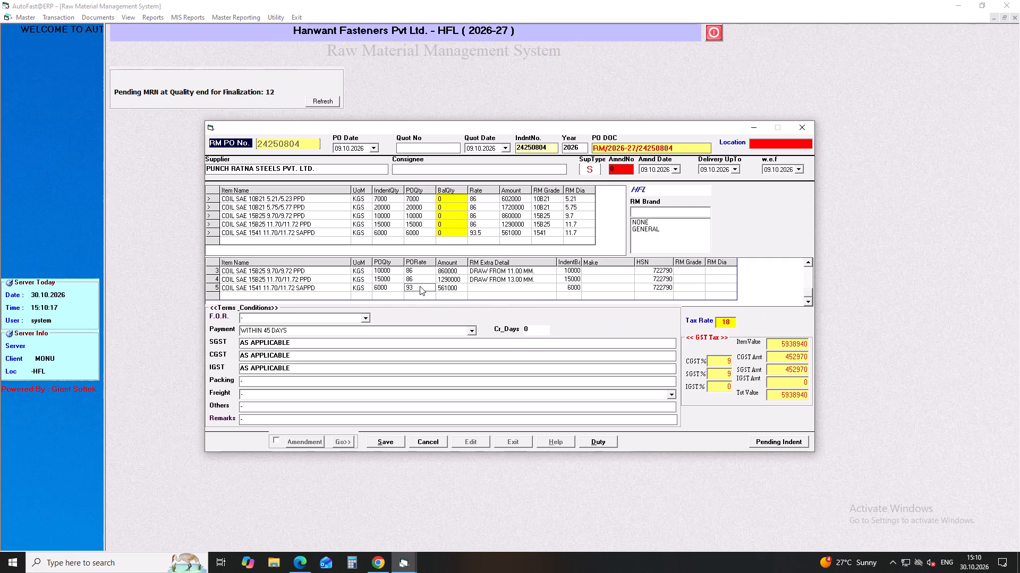
key("BackSpace")
key("5")
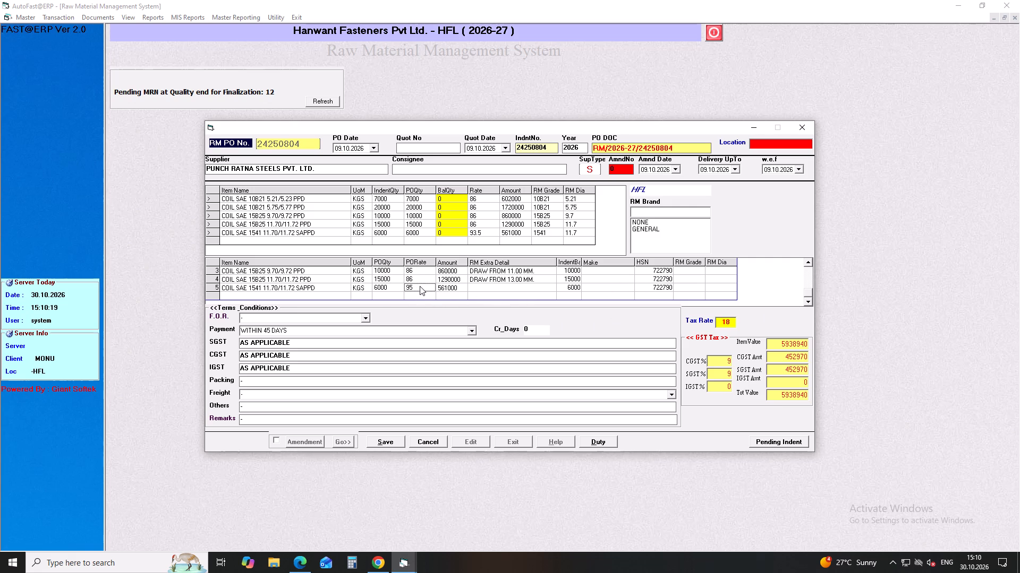
type(".50")
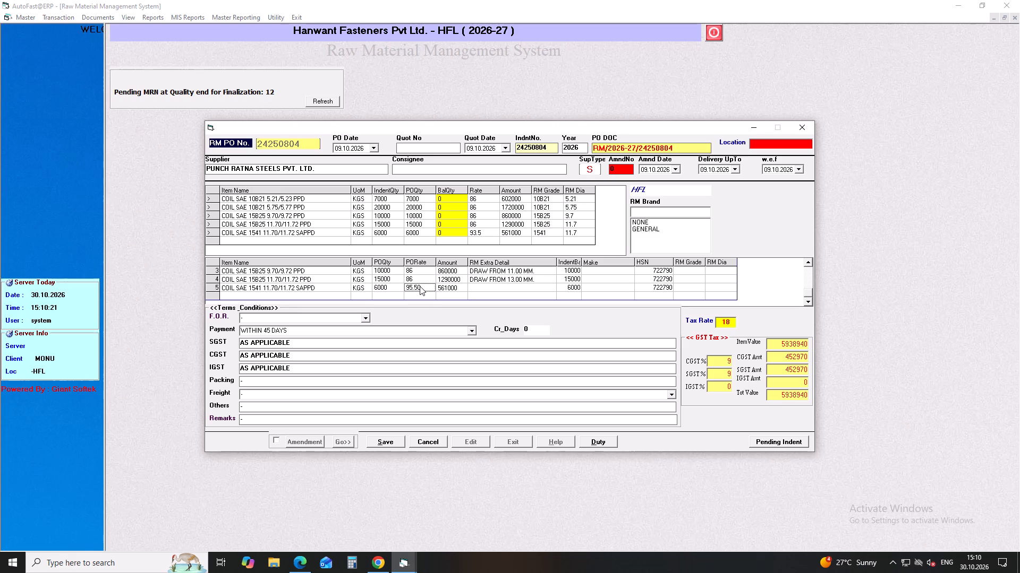
key("Right")
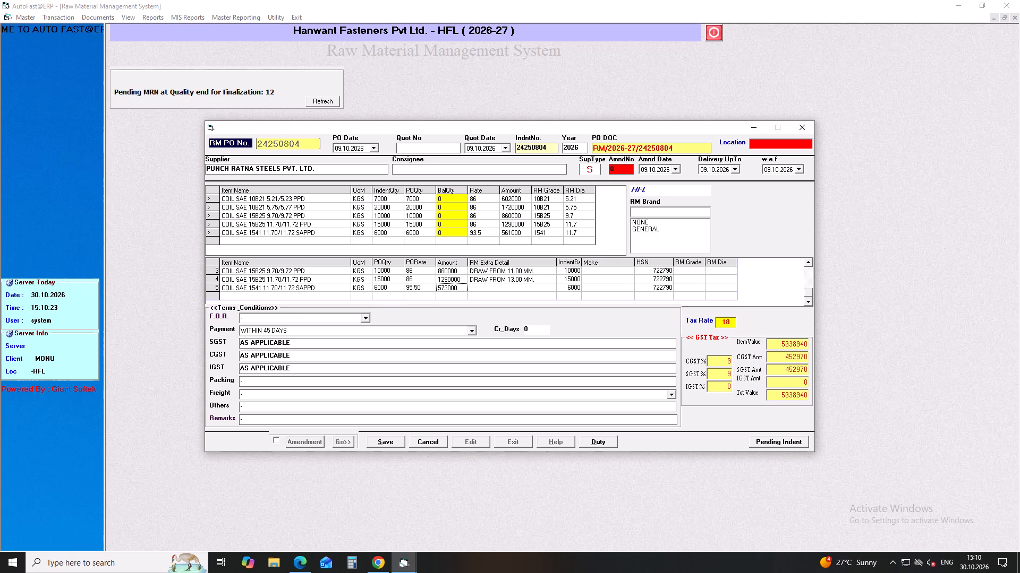
left_click(380, 441)
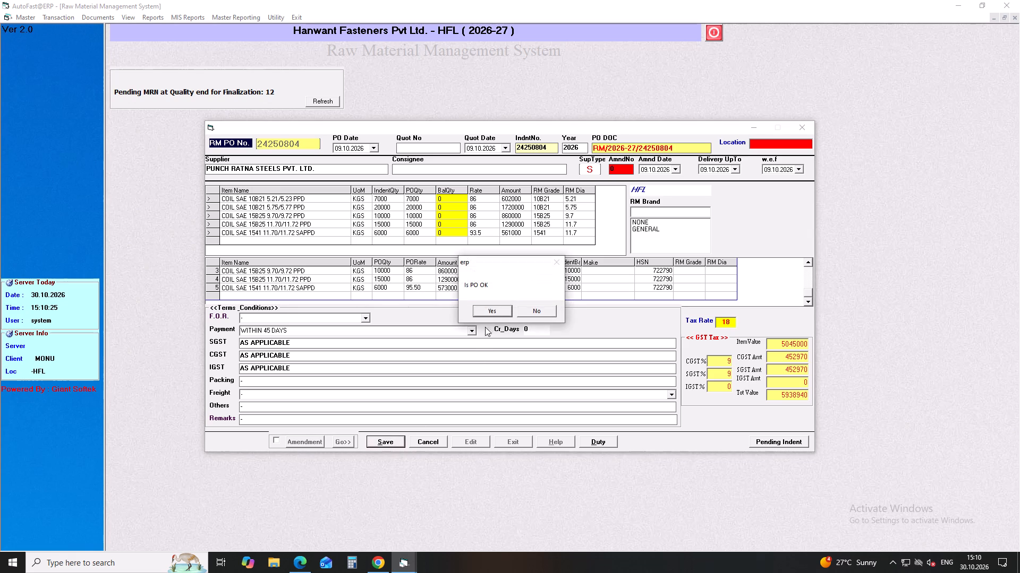
left_click(491, 310)
left_click(534, 314)
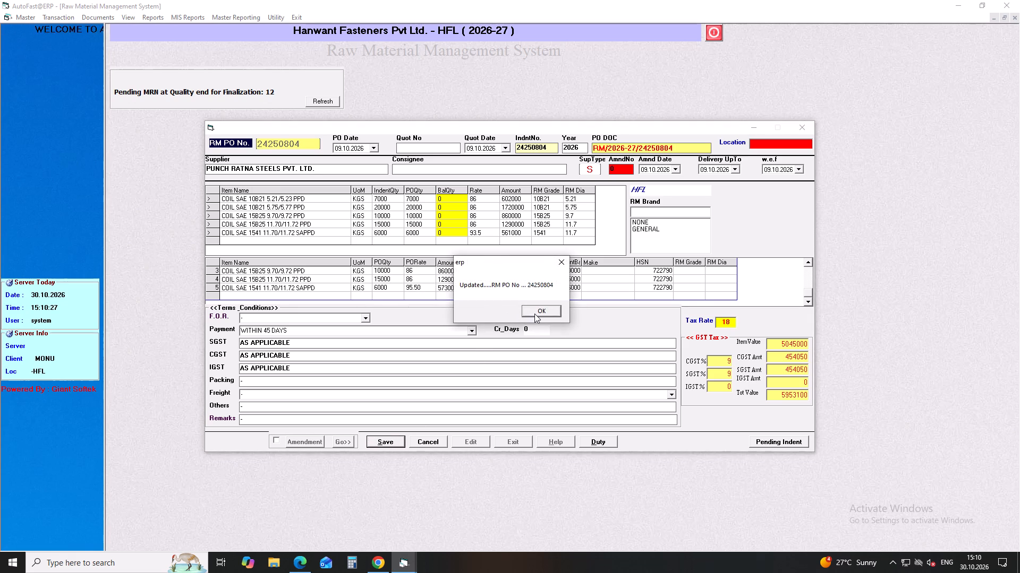
left_click(808, 125)
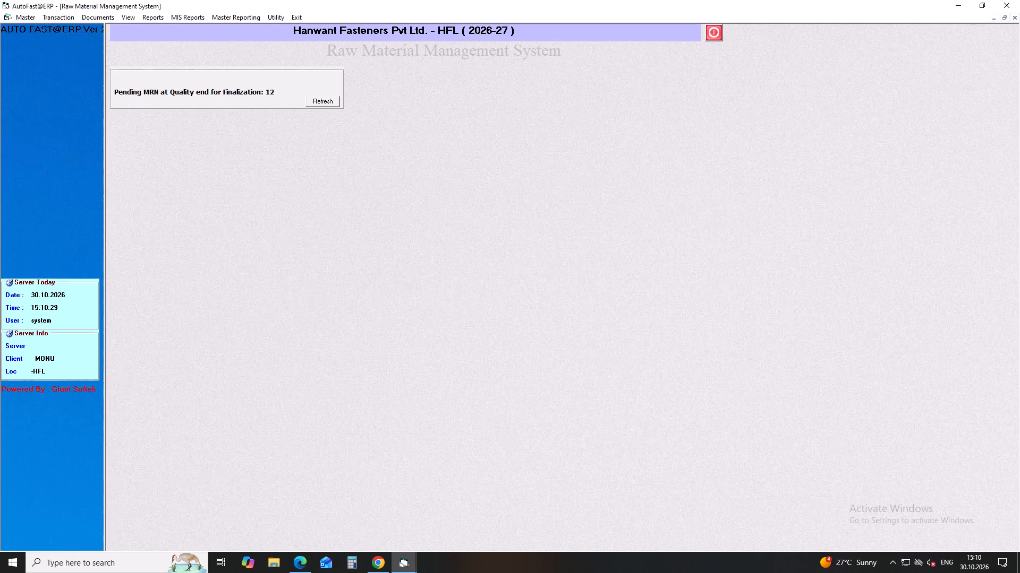
Authorise purchase order 24250804 of PUNCH RATNA STEELS from the pending PO authorization list without sending an email, and close the order and list.
left_click(105, 19)
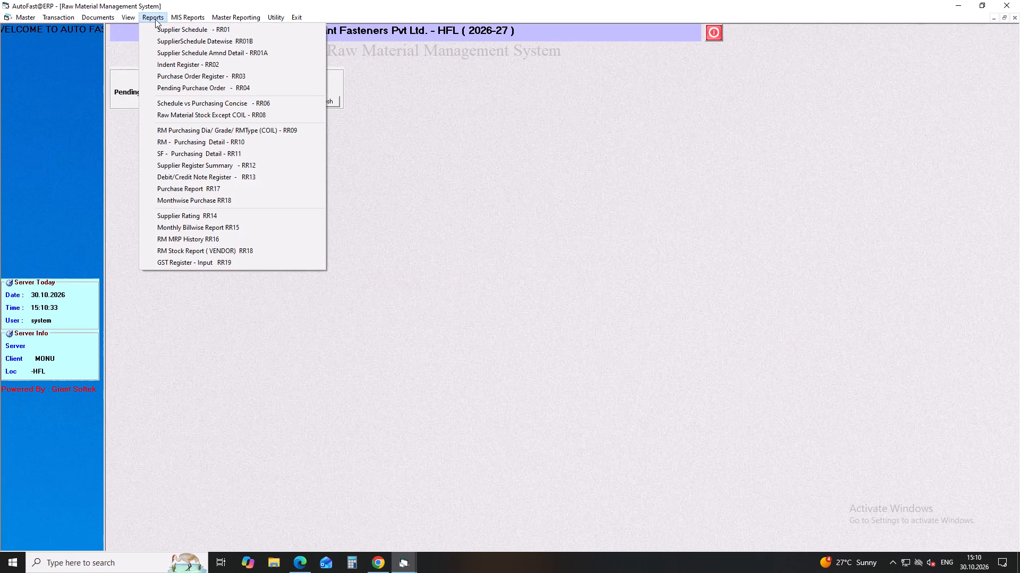
left_click(138, 30)
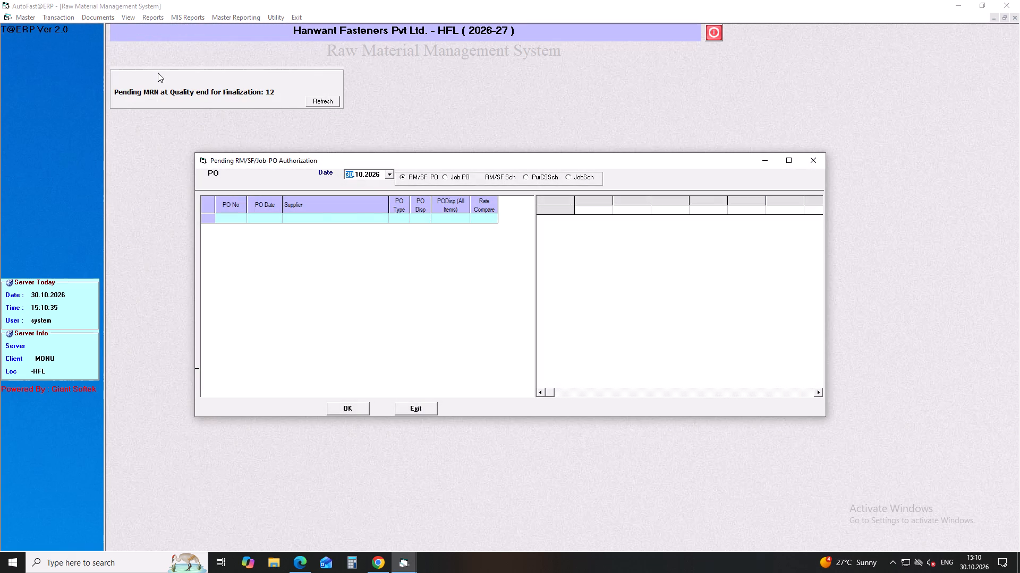
key("Return")
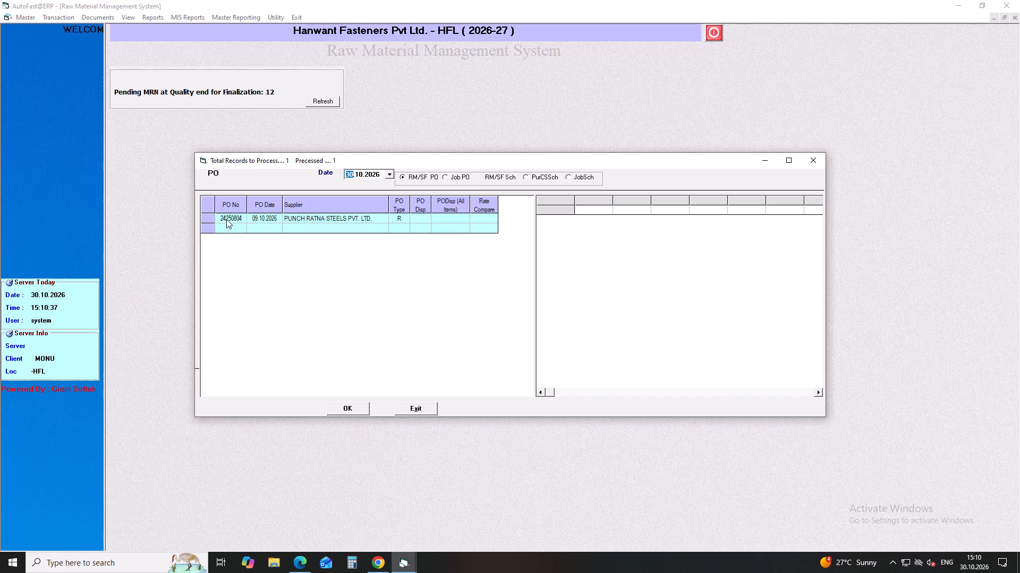
left_click(228, 217)
left_click(249, 442)
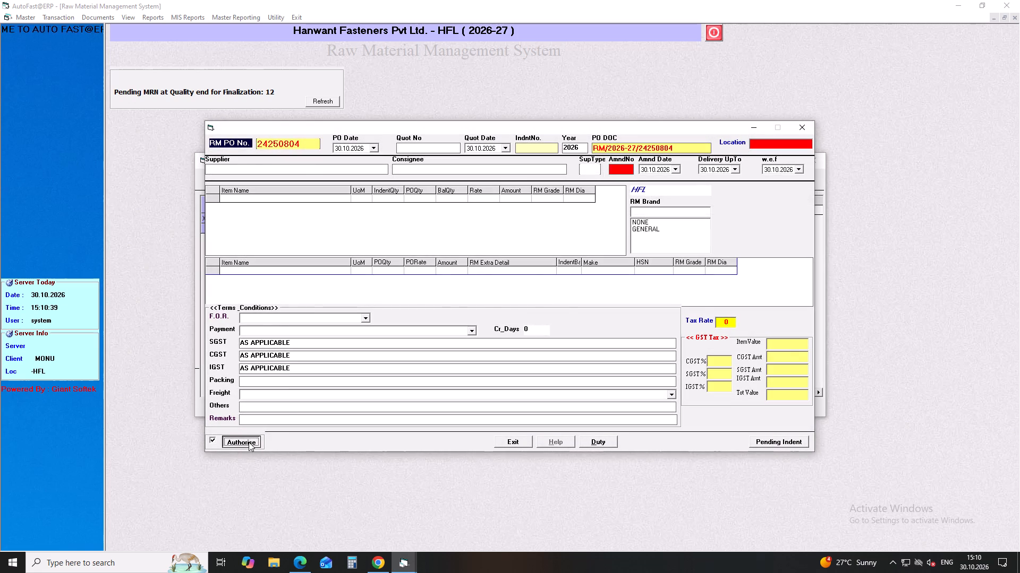
left_click(492, 313)
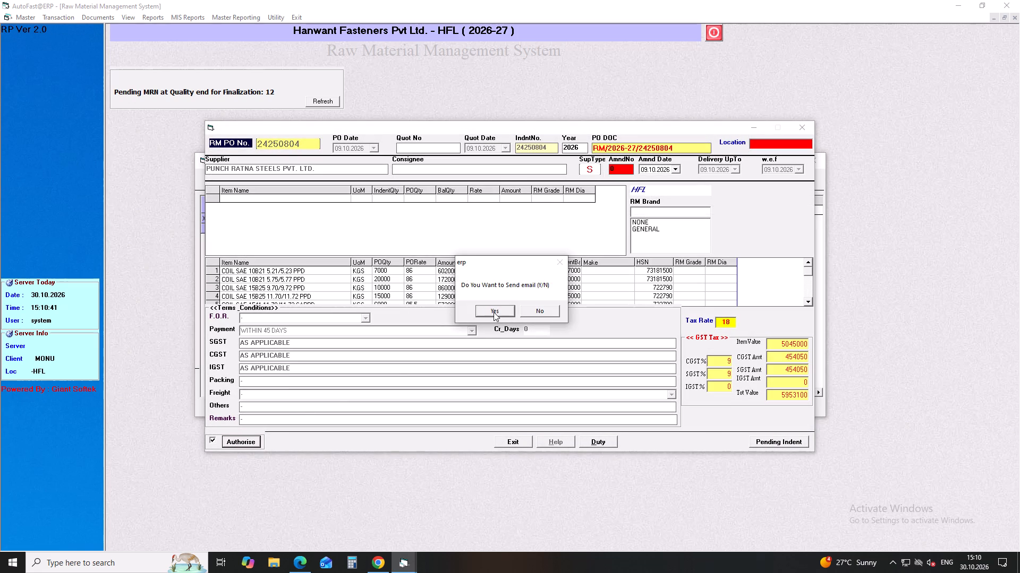
left_click(542, 314)
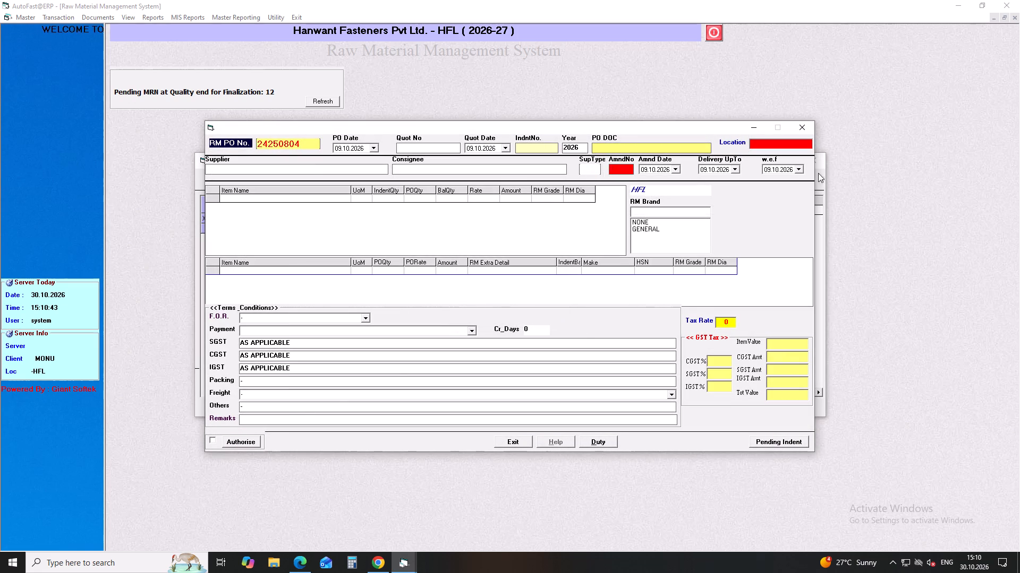
left_click(808, 127)
left_click(815, 164)
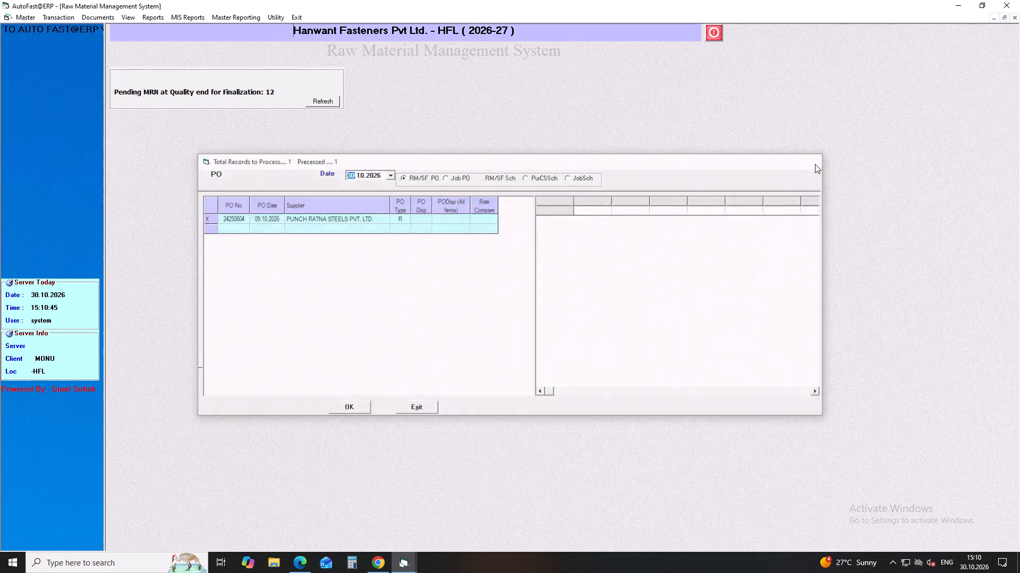
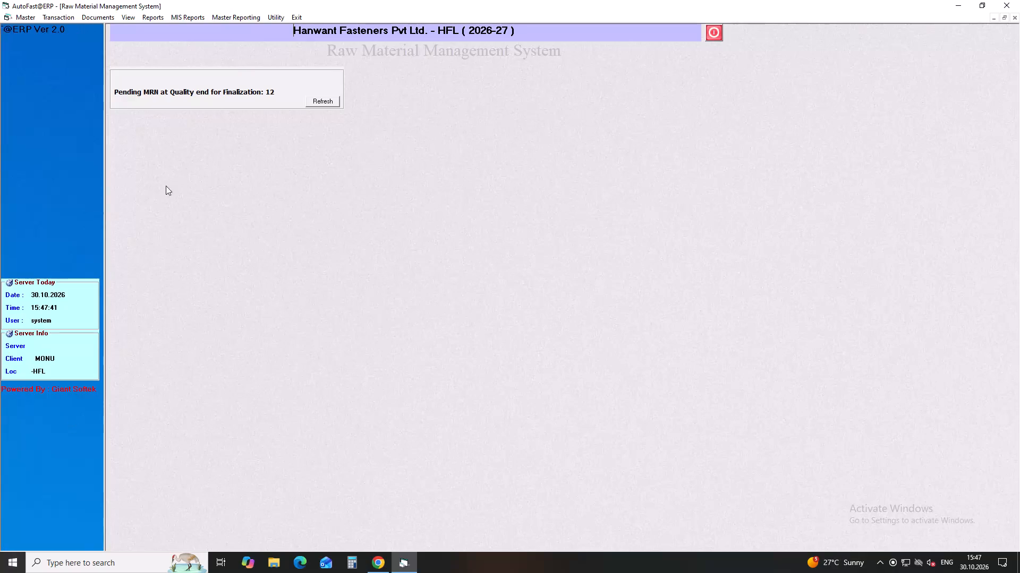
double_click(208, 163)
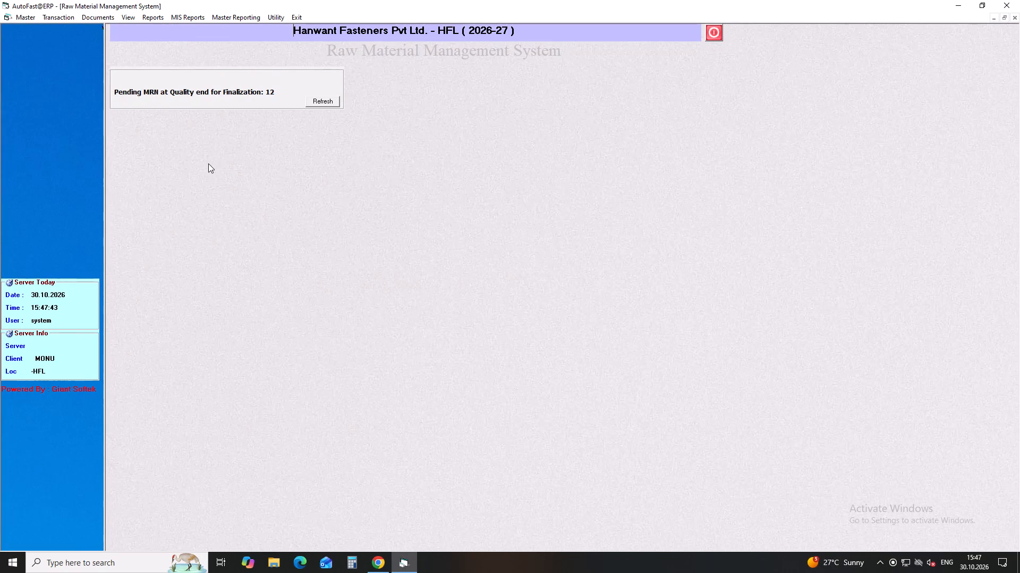
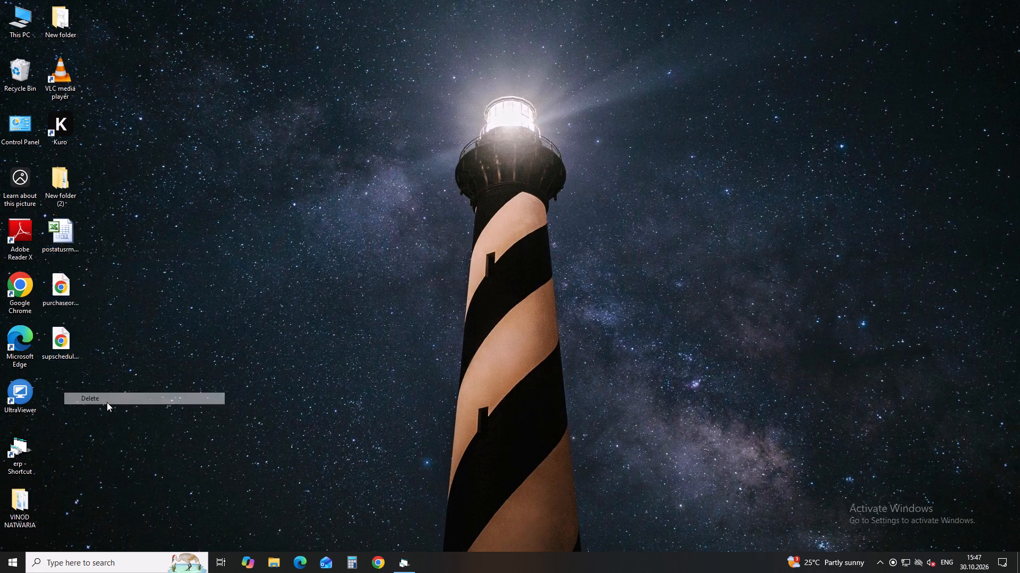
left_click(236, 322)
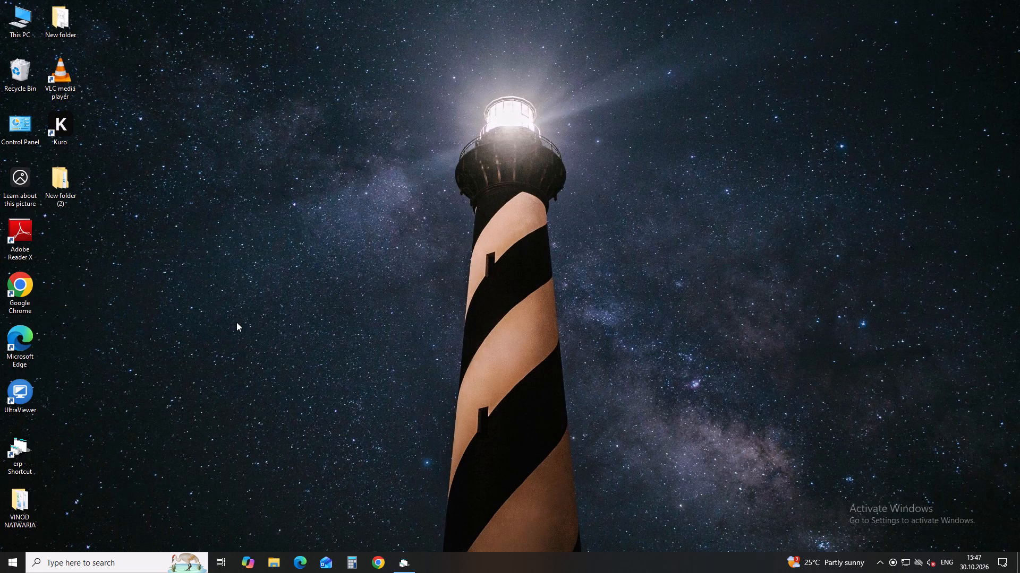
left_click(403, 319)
Launch Kuro from its desktop shortcut.
double_click(60, 136)
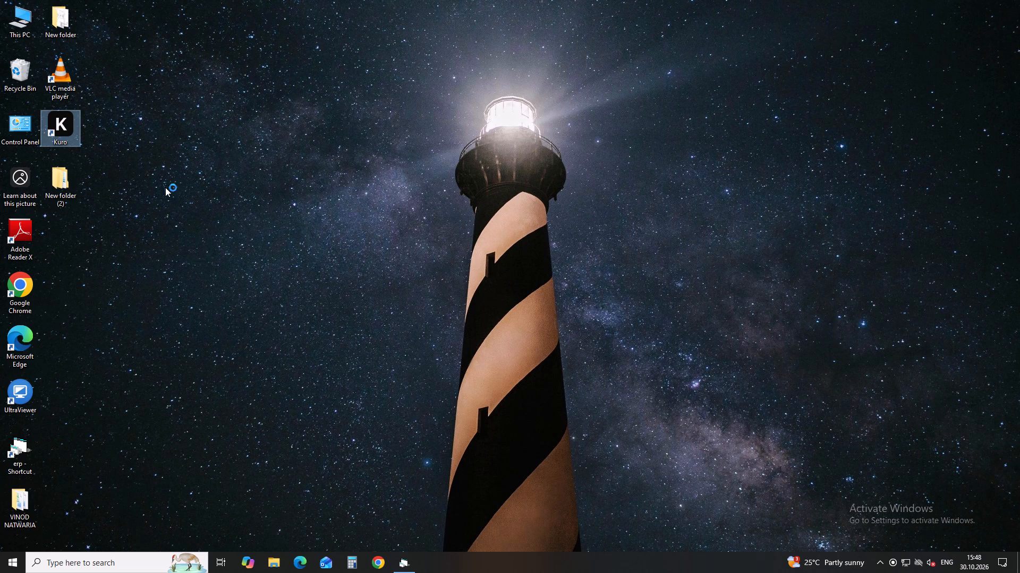